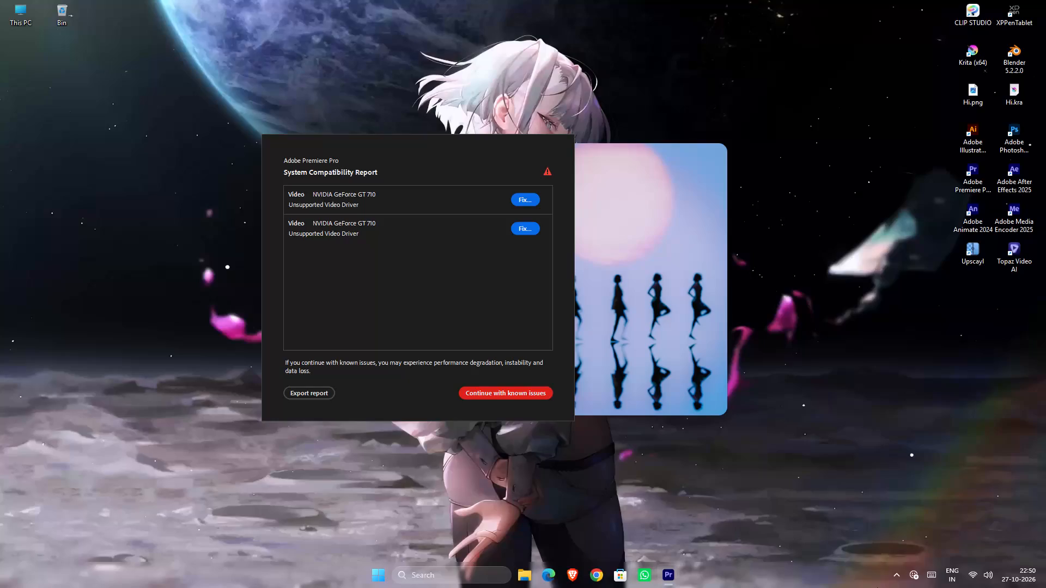
# Continue past the compatibility report with known issues and open the recent project "Jaipur- The Pink City Awakens (Assignment)".
pyautogui.click(504, 395)
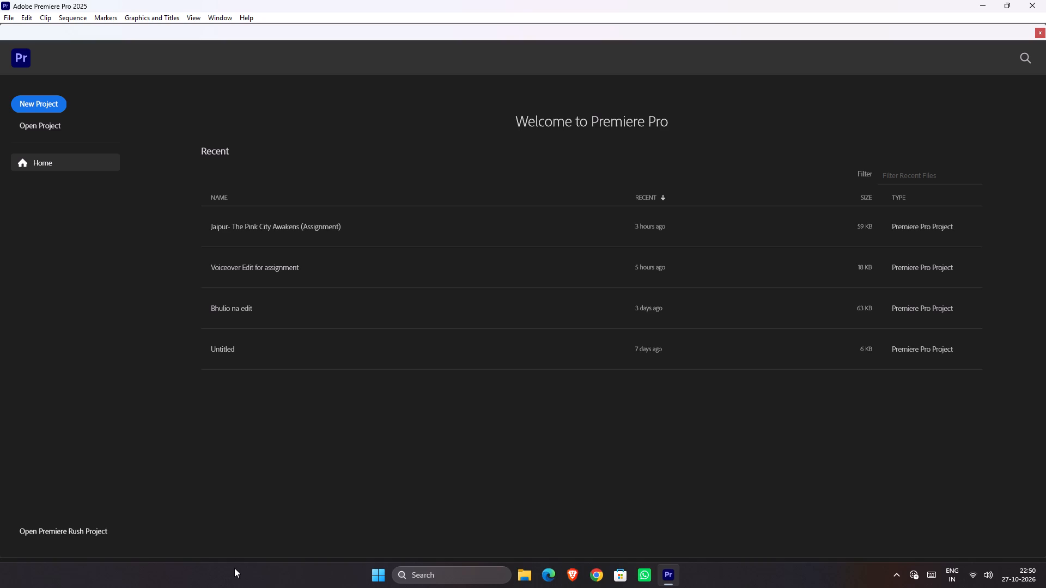
pyautogui.click(238, 226)
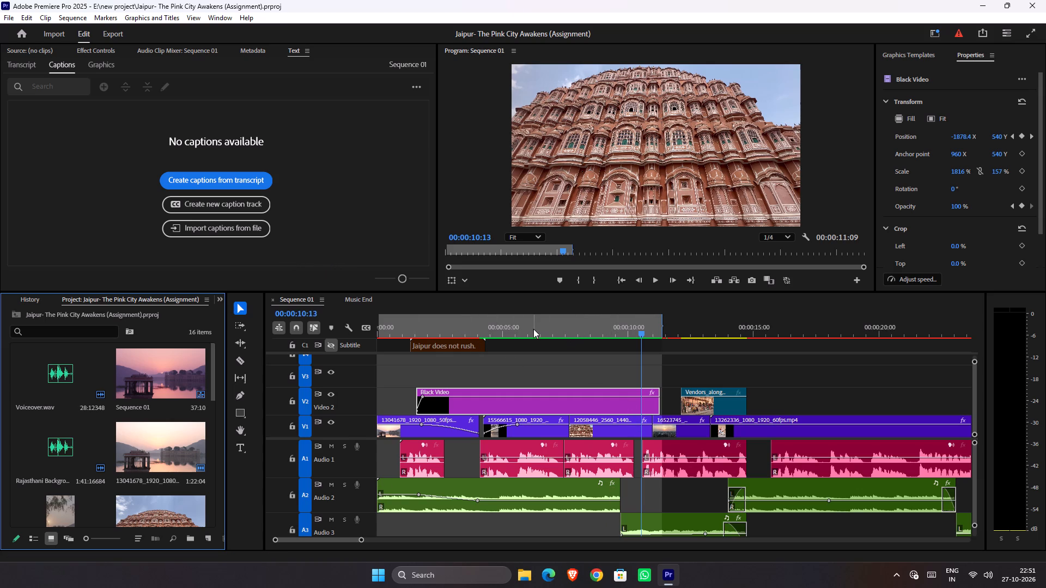
# Save the project.
pyautogui.hotkey('ctrl', 's')
# Scrub and play Sequence 01 from about 11 to 16 seconds, reviewing the street vendors clip and the cut to the musician clip.
pyautogui.moveTo(669, 329); pyautogui.dragTo(675, 333)
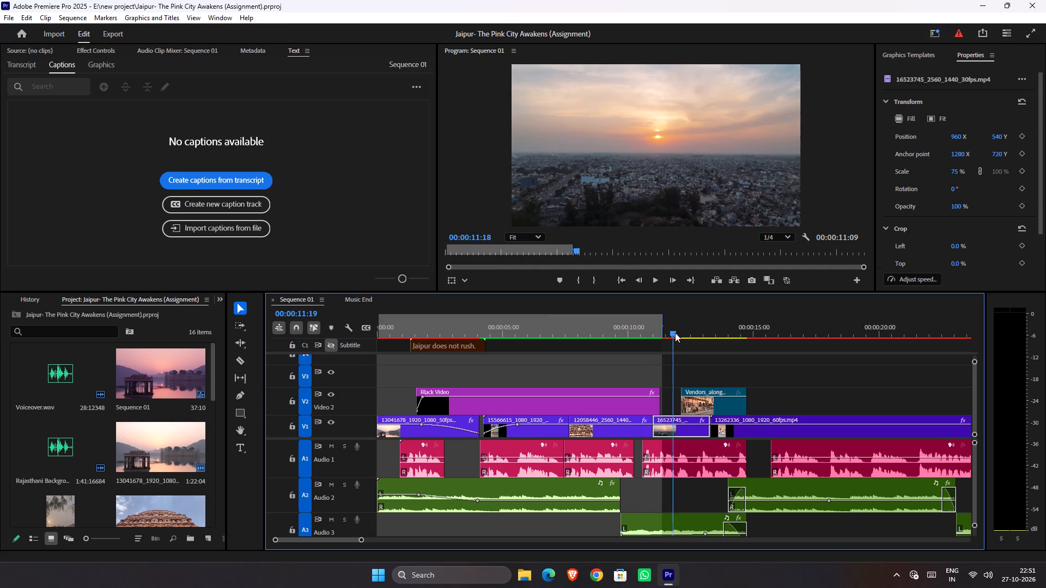
pyautogui.moveTo(675, 333); pyautogui.dragTo(698, 346)
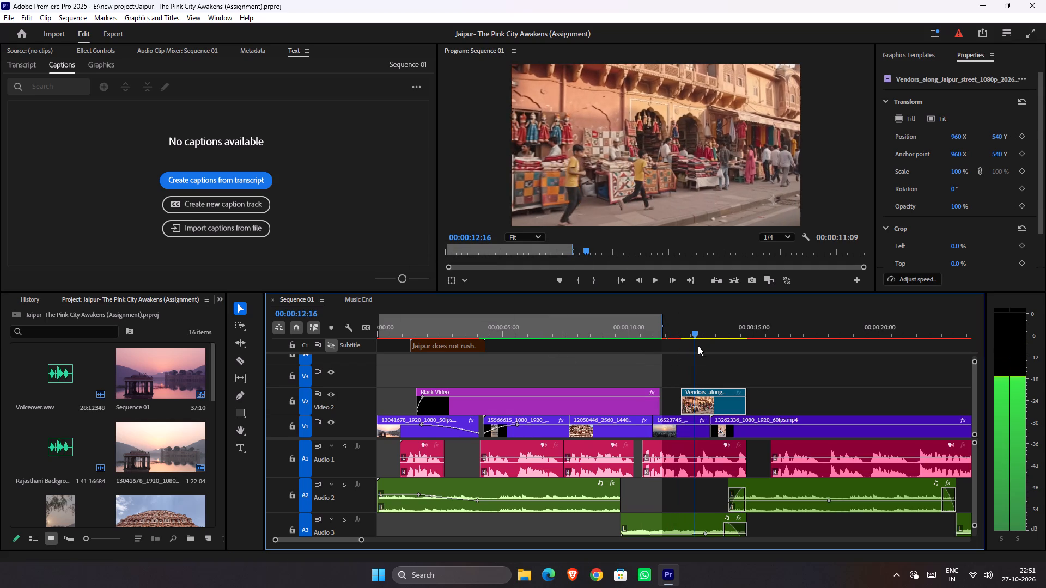
pyautogui.moveTo(698, 346); pyautogui.dragTo(684, 352)
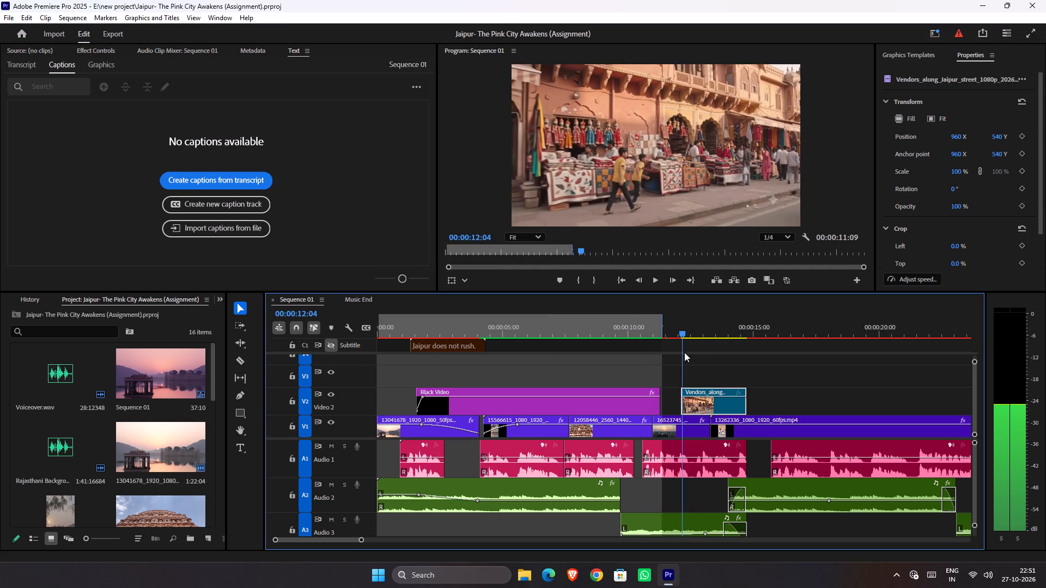
pyautogui.moveTo(684, 352); pyautogui.dragTo(743, 369)
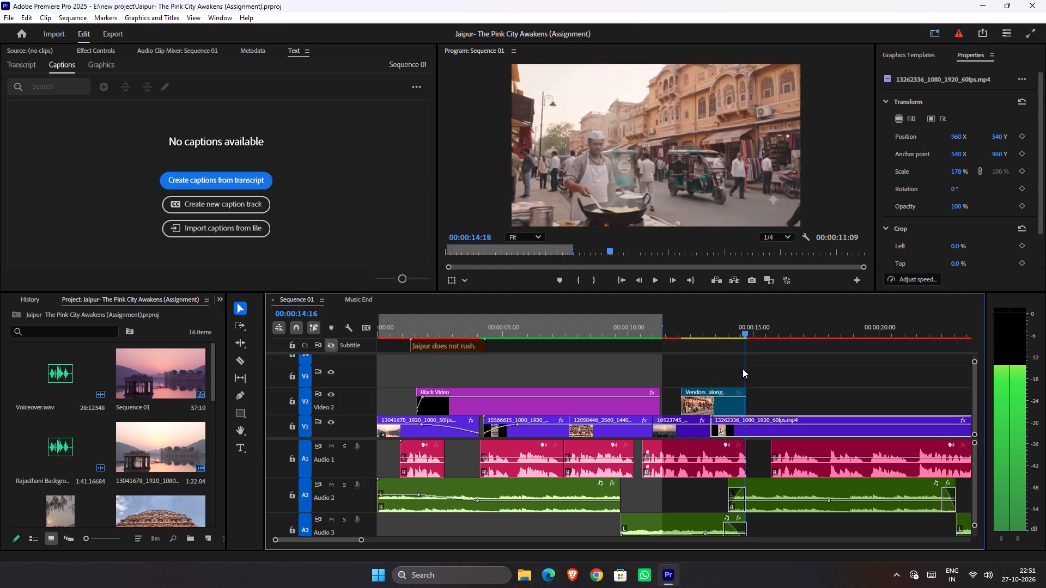
pyautogui.moveTo(743, 369); pyautogui.dragTo(747, 375)
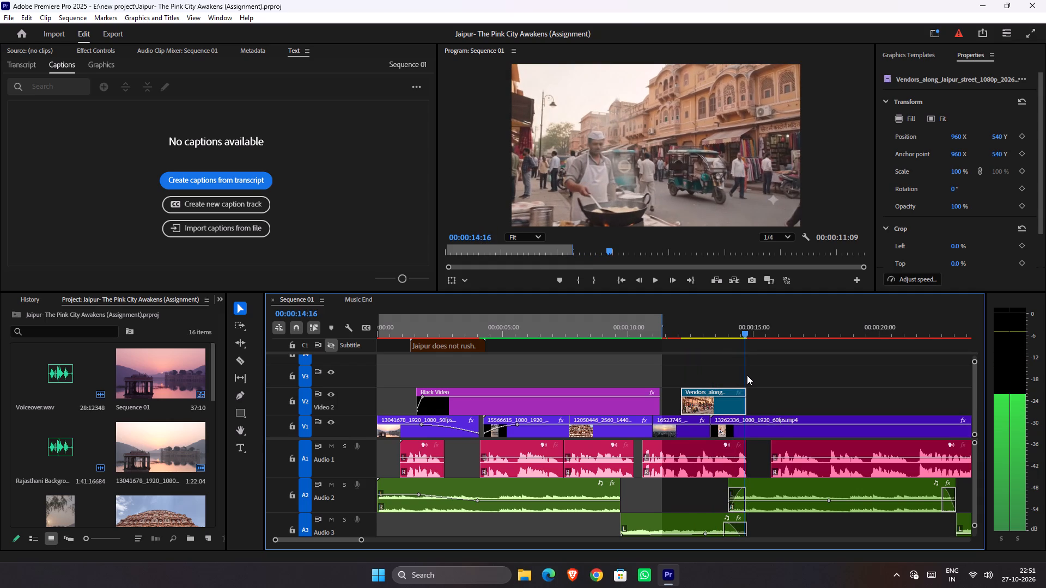
pyautogui.moveTo(747, 375); pyautogui.dragTo(759, 378)
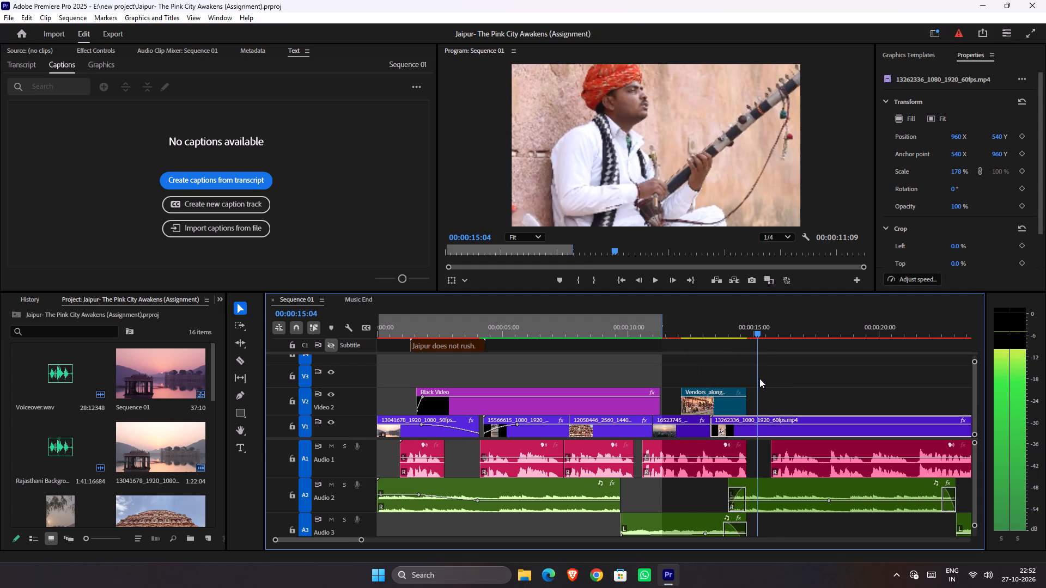
pyautogui.moveTo(759, 378); pyautogui.dragTo(777, 378)
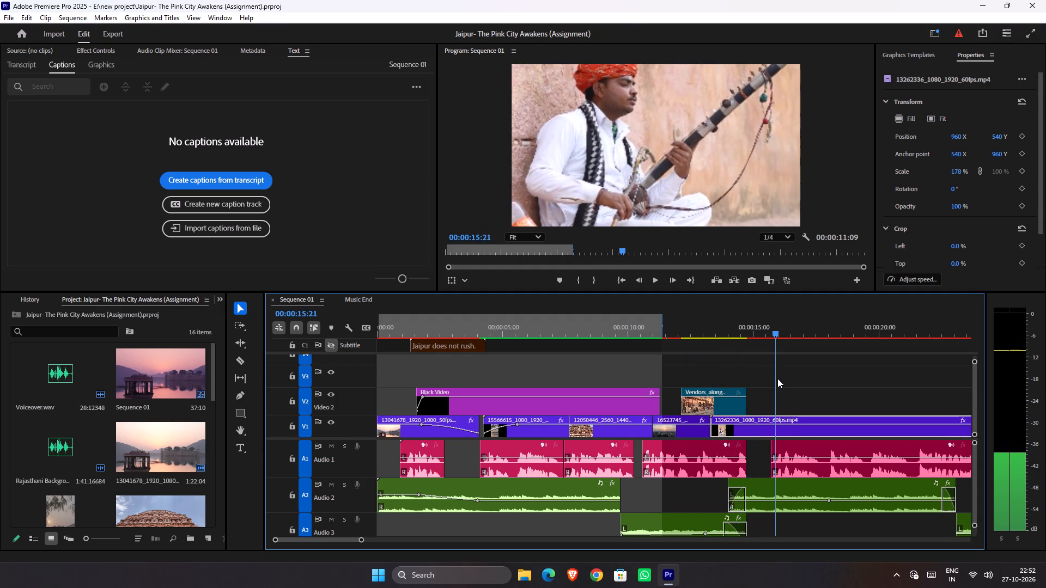
pyautogui.moveTo(777, 378); pyautogui.dragTo(730, 377)
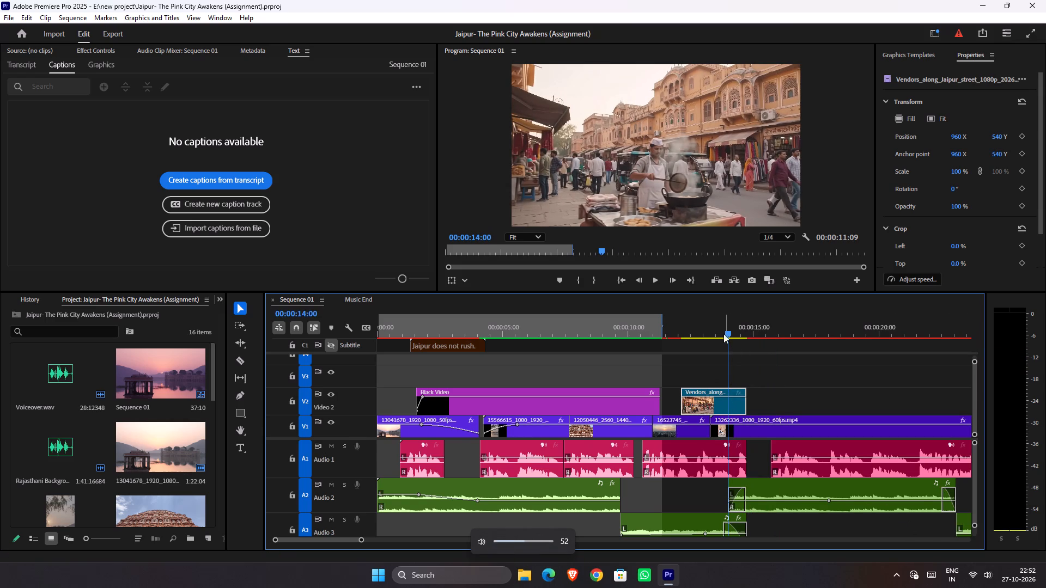
pyautogui.moveTo(721, 329); pyautogui.dragTo(715, 329)
pyautogui.press('space')
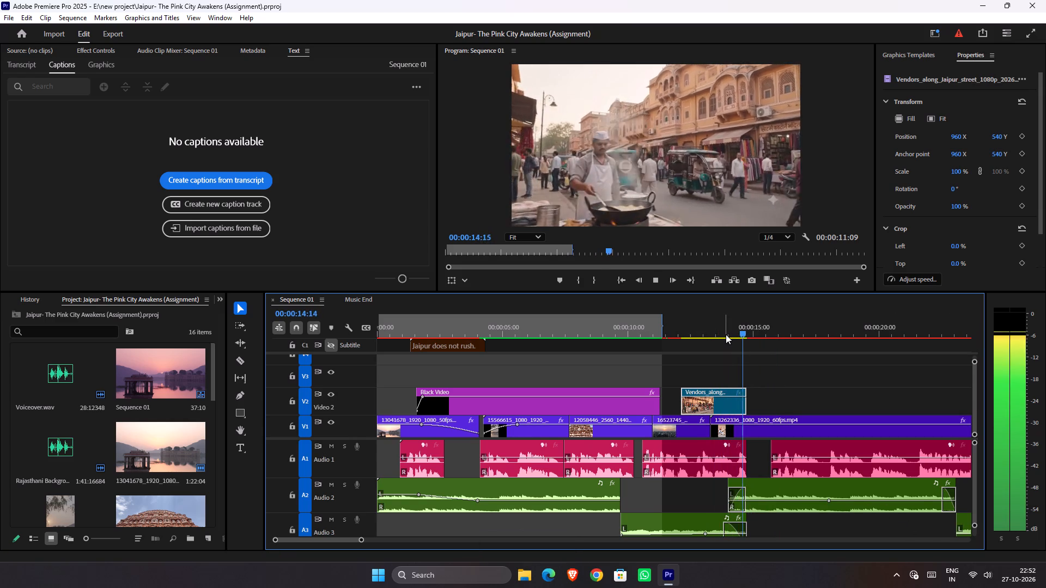
pyautogui.press('space')
# Play from about 00:00:11:21 and trim the end of the street vendors clip on V2 back to about the 13-second mark.
pyautogui.moveTo(726, 334); pyautogui.dragTo(677, 334)
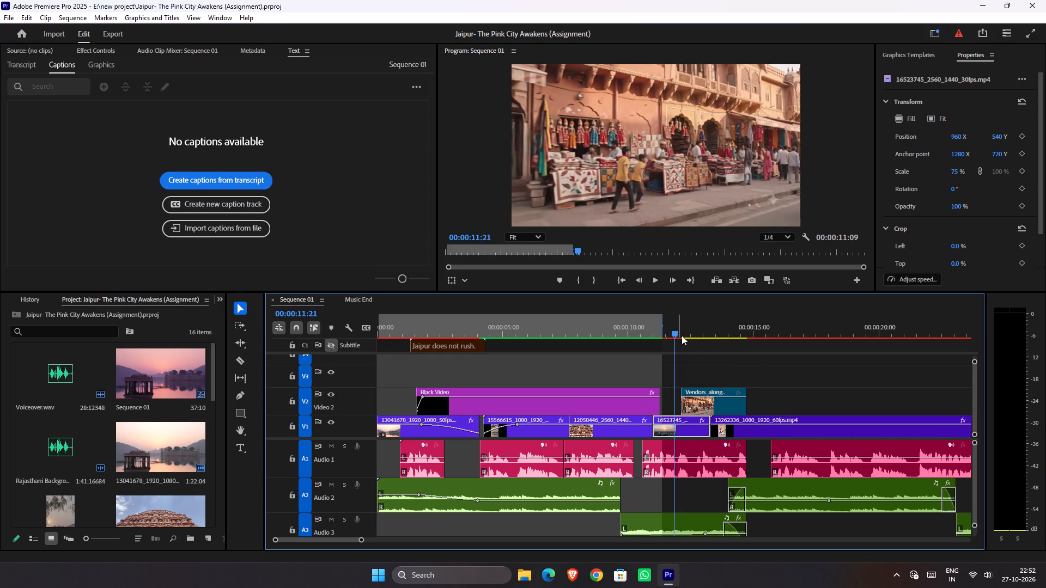
pyautogui.press('space')
pyautogui.press('space')
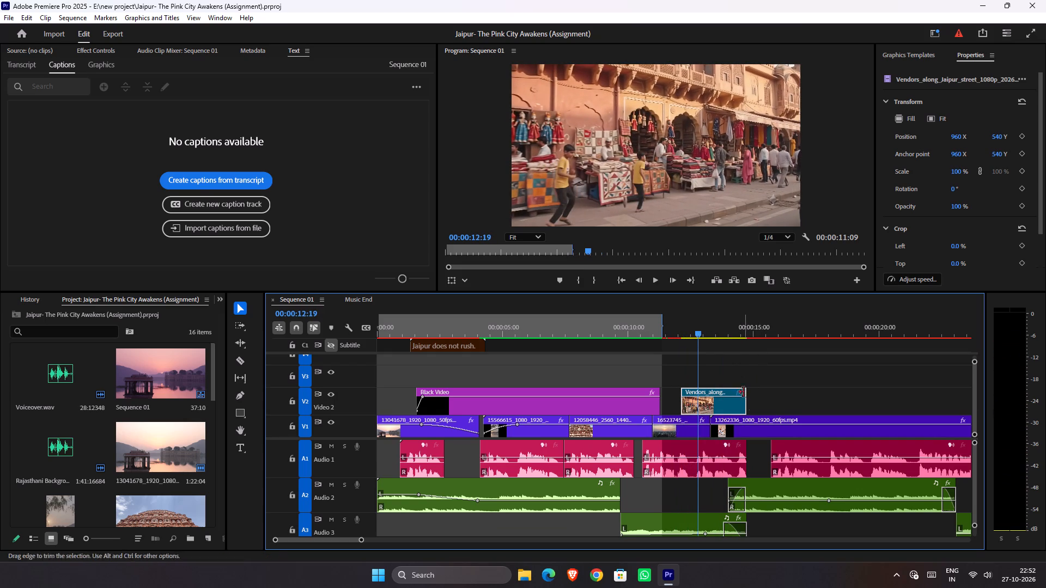
pyautogui.moveTo(745, 403); pyautogui.dragTo(701, 403)
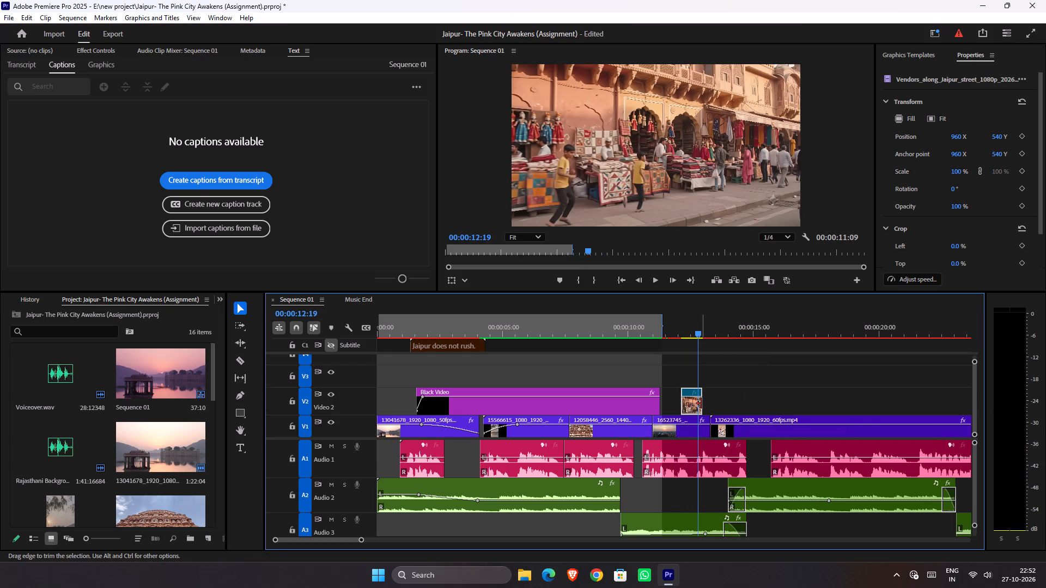
# Move the musician clip 13262336_1080_1920_60fps.mp4 from V1 up to V2, starting directly after the trimmed street vendors clip.
pyautogui.press('space')
pyautogui.press('space')
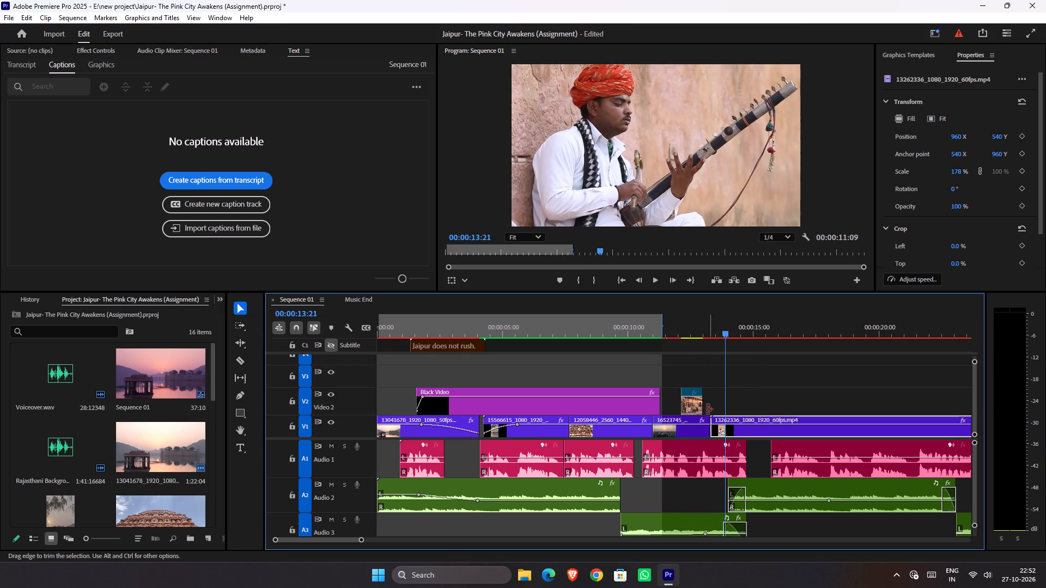
pyautogui.moveTo(731, 427); pyautogui.dragTo(729, 405)
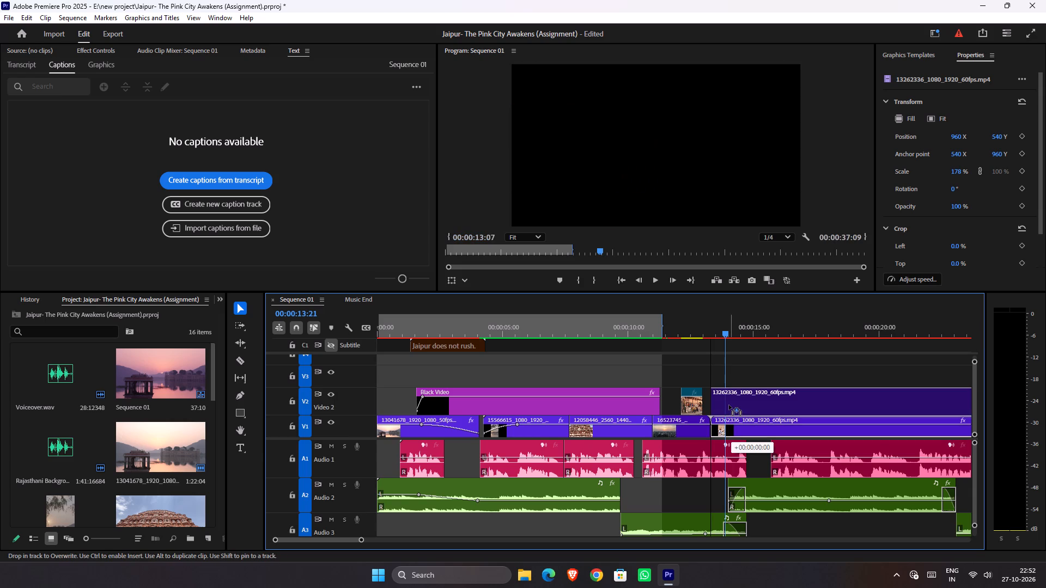
pyautogui.moveTo(729, 405); pyautogui.dragTo(716, 412)
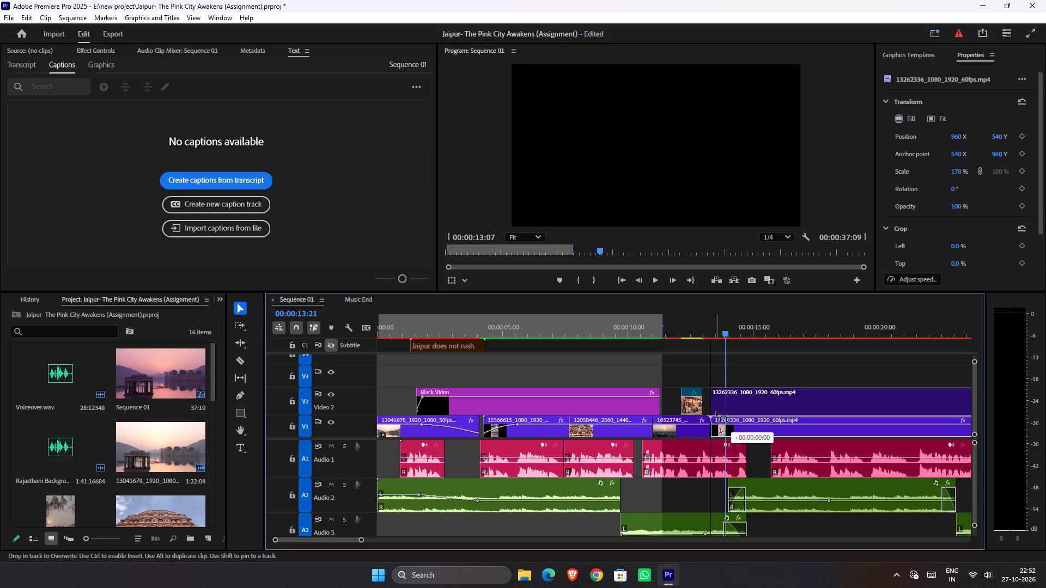
pyautogui.moveTo(716, 412); pyautogui.dragTo(738, 422)
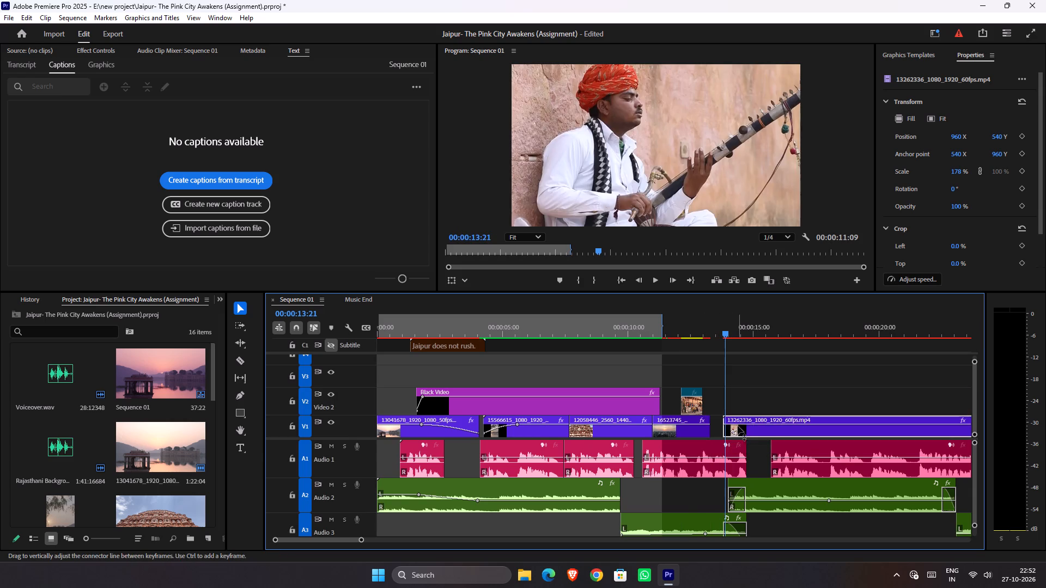
pyautogui.moveTo(741, 433); pyautogui.dragTo(713, 402)
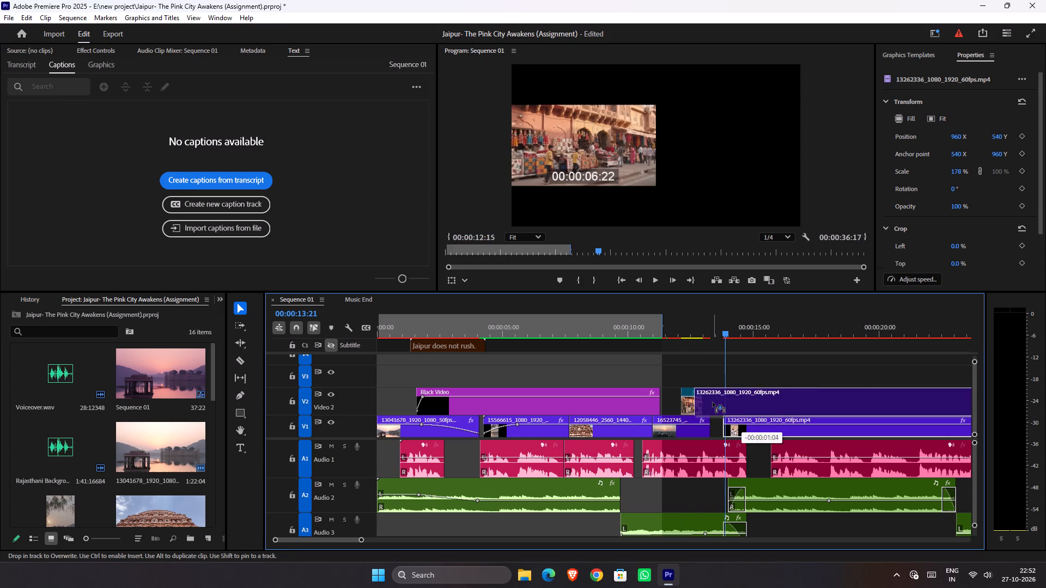
pyautogui.moveTo(713, 402); pyautogui.dragTo(715, 402)
# Play and scrub the short street vendors clip and its cuts with the city sunset and musician clips.
pyautogui.click(693, 328)
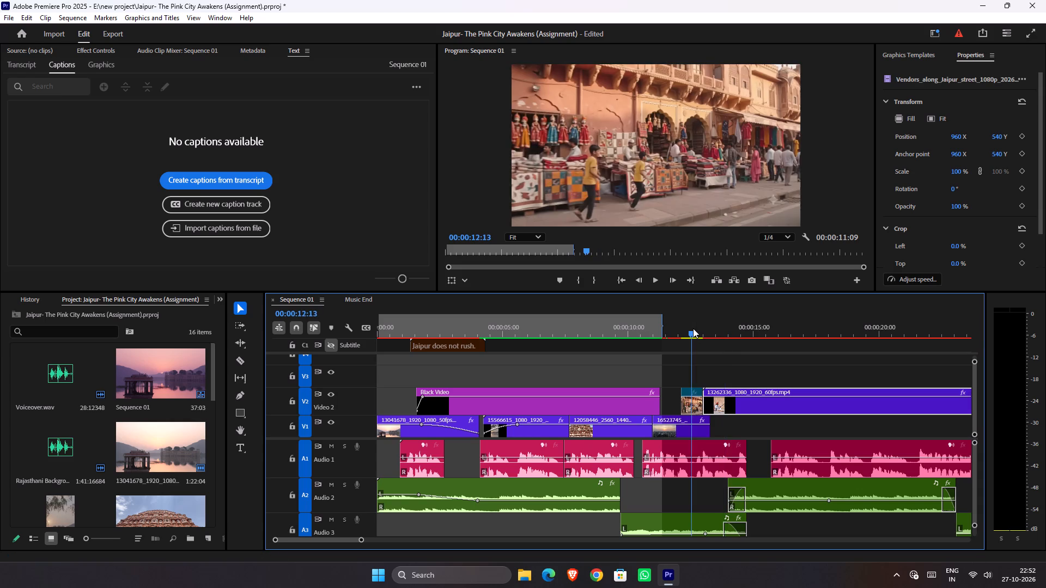
pyautogui.press('space')
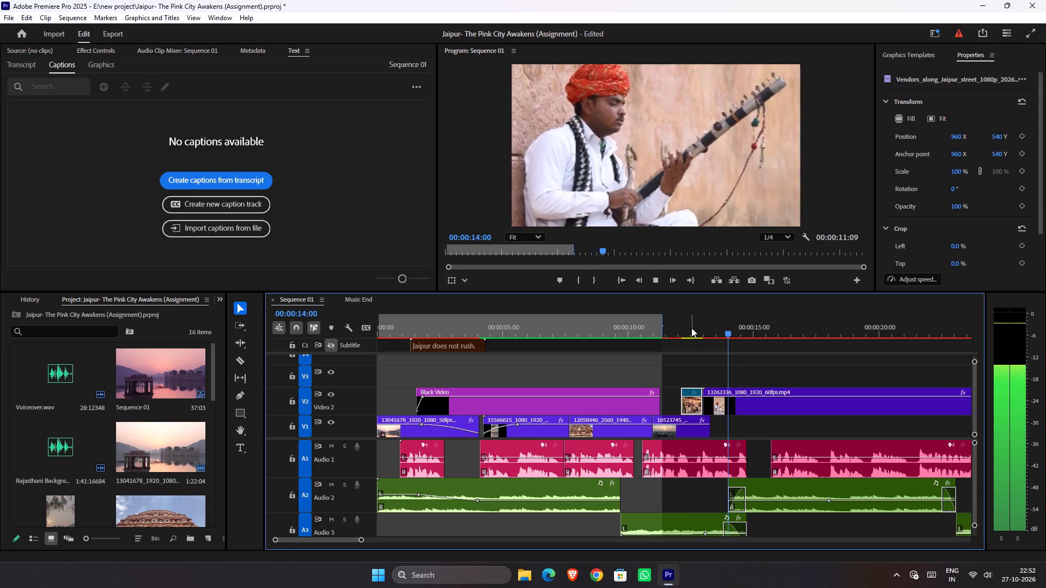
pyautogui.press('space')
pyautogui.moveTo(696, 329); pyautogui.dragTo(657, 344)
pyautogui.press('space')
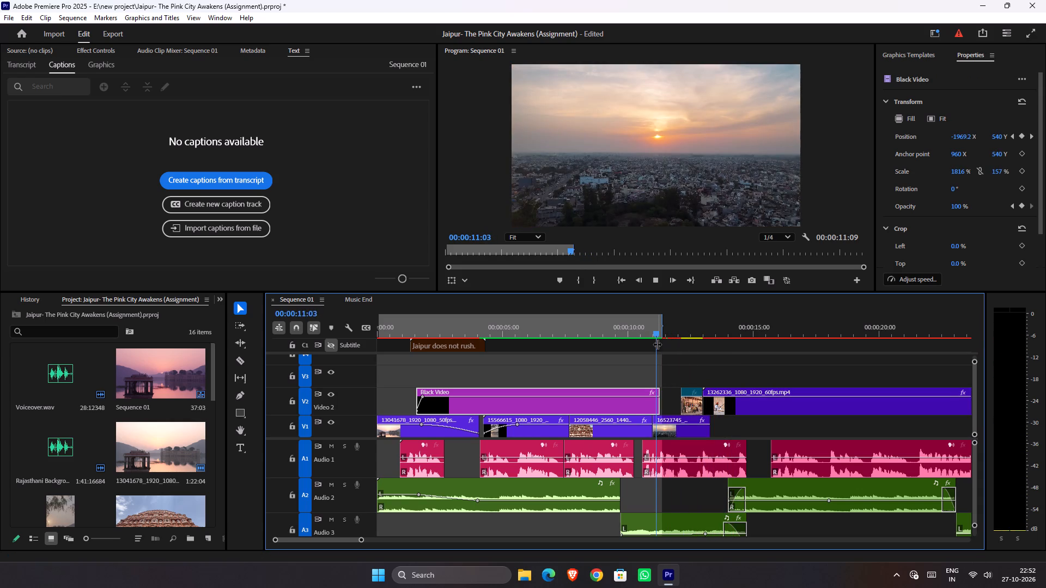
pyautogui.press('space')
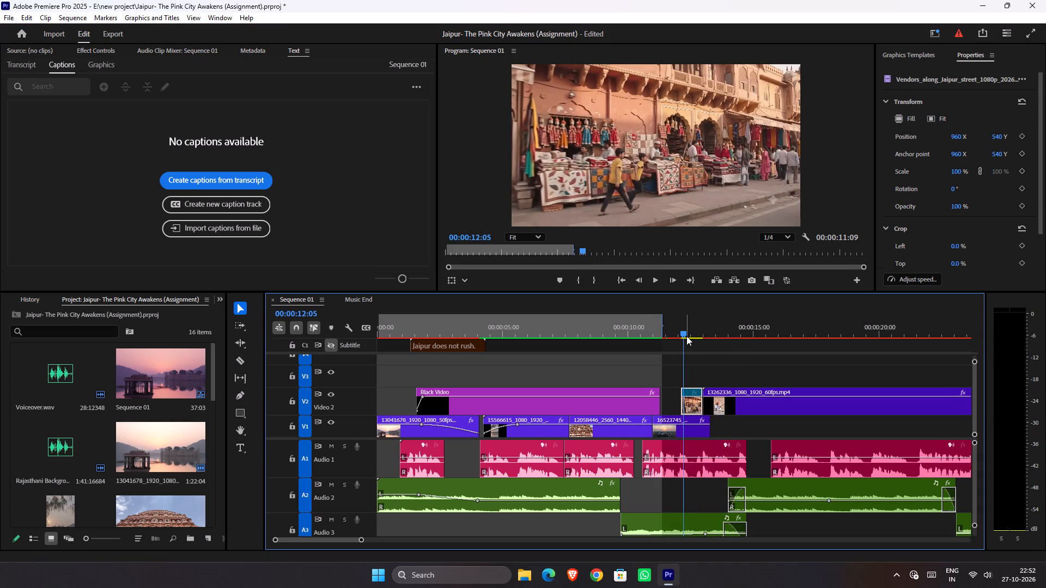
pyautogui.moveTo(686, 334); pyautogui.dragTo(678, 333)
pyautogui.moveTo(678, 333); pyautogui.dragTo(694, 336)
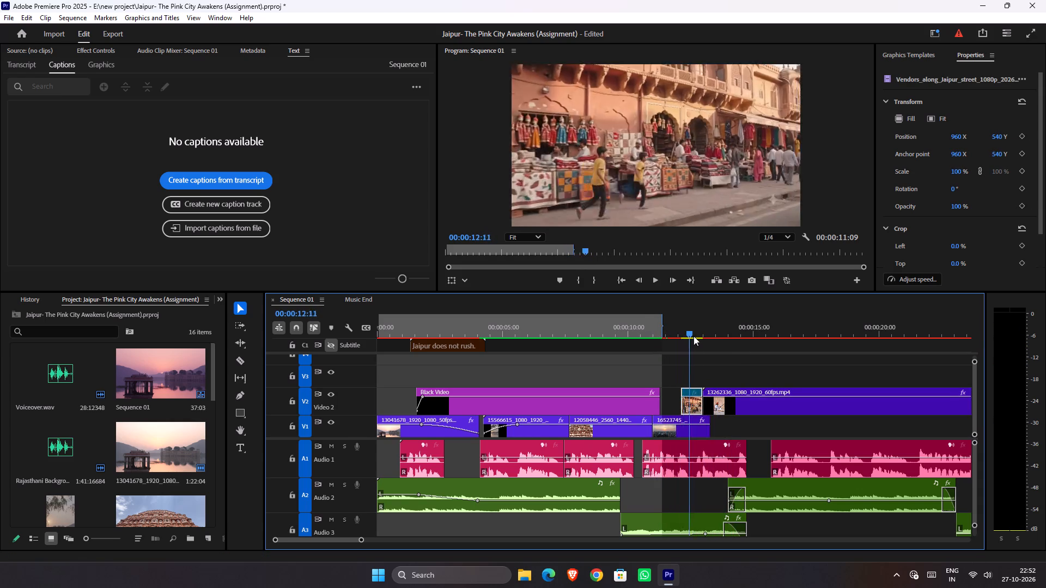
pyautogui.moveTo(694, 336); pyautogui.dragTo(685, 342)
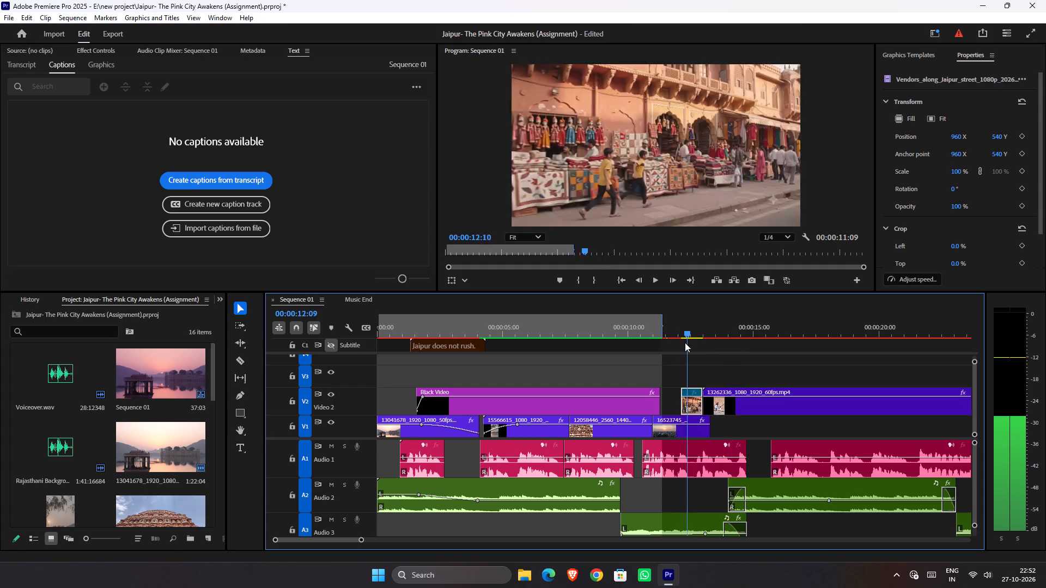
pyautogui.moveTo(685, 342); pyautogui.dragTo(678, 347)
pyautogui.press('space')
pyautogui.press('space')
# Replay the sequence from about 10 to 14 seconds to check the timing of the sunset, vendors and musician clips against the audio.
pyautogui.moveTo(678, 326); pyautogui.dragTo(629, 327)
pyautogui.press('space')
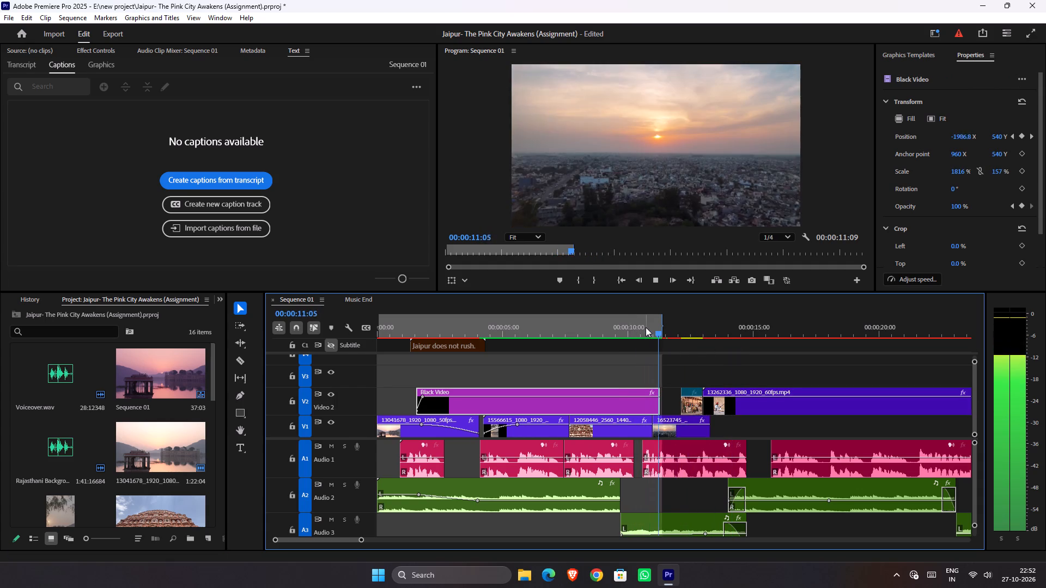
pyautogui.press('space')
pyautogui.press('space')
pyautogui.press('space')
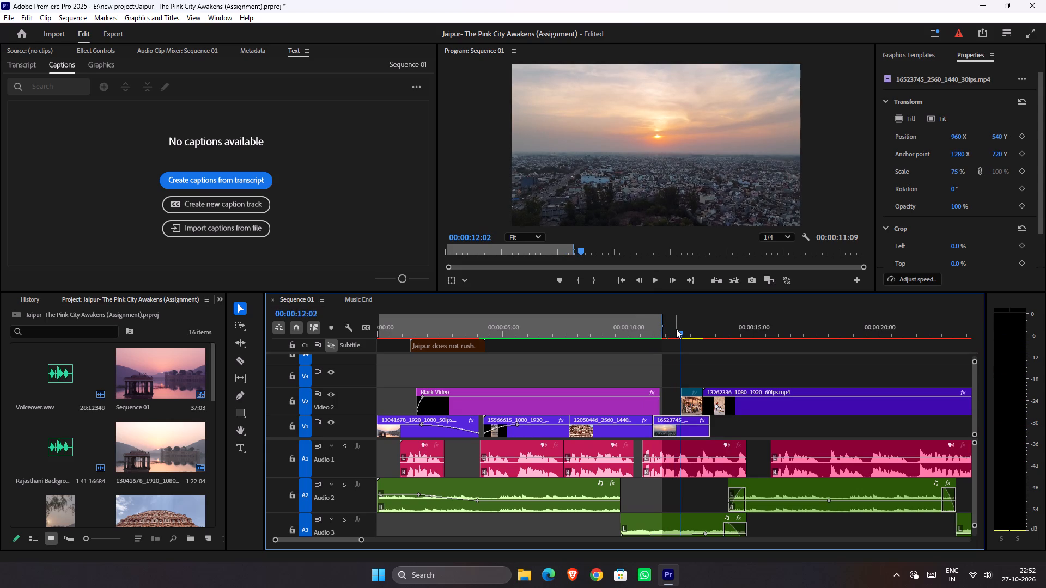
pyautogui.click(676, 329)
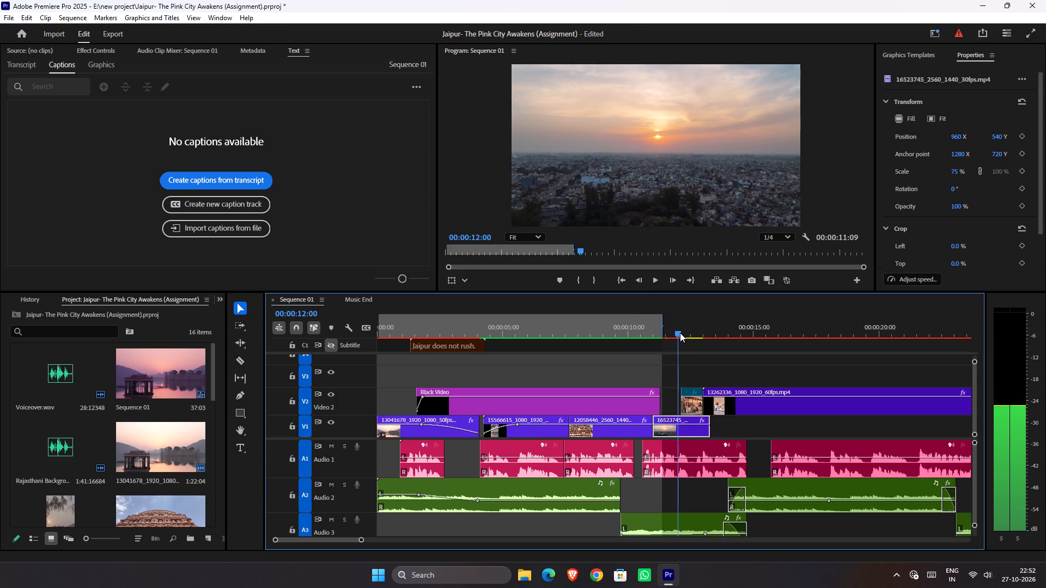
pyautogui.press('space')
pyautogui.press('space')
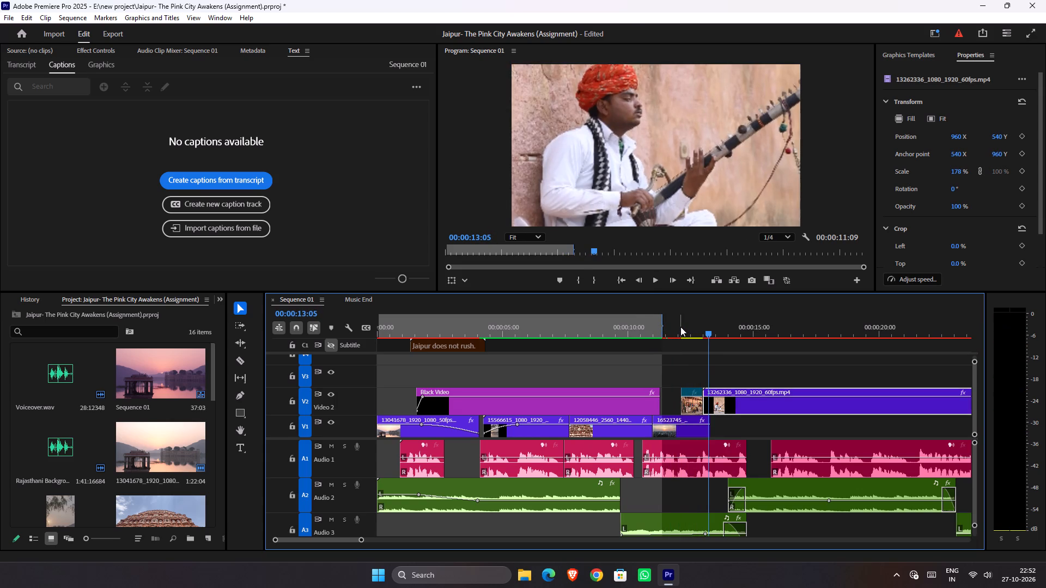
pyautogui.moveTo(680, 327); pyautogui.dragTo(672, 333)
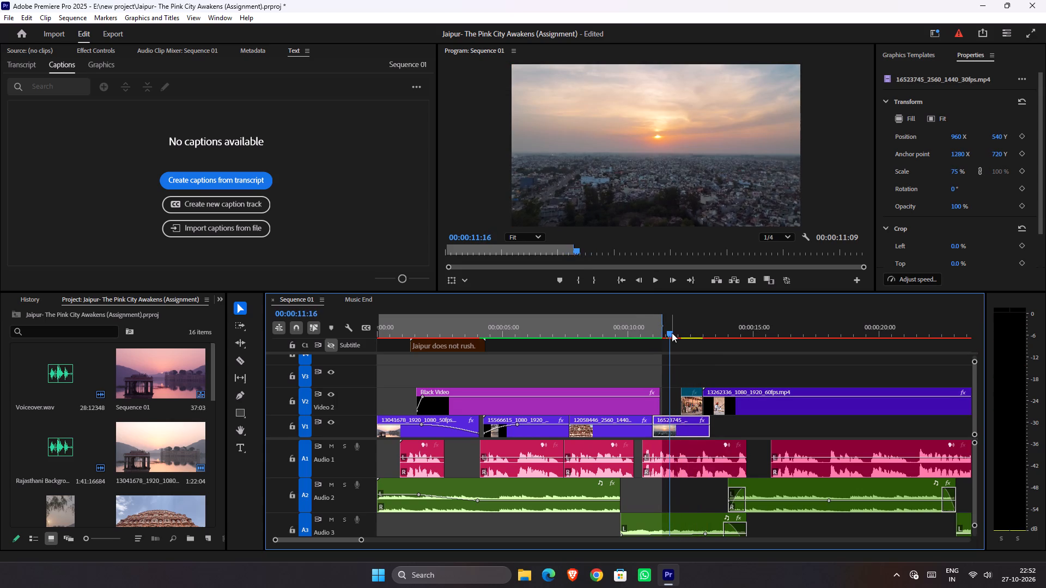
pyautogui.press('space')
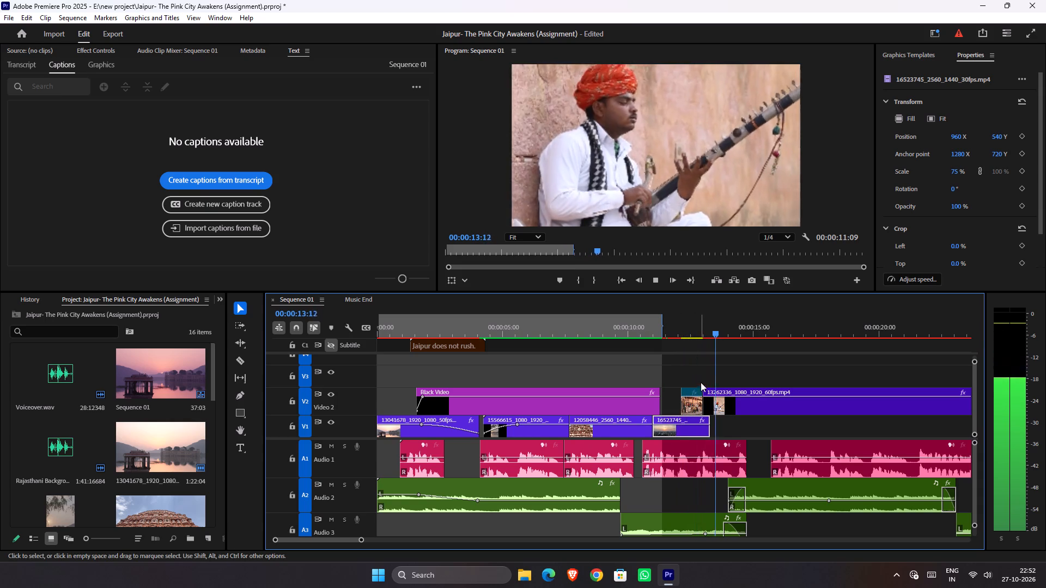
pyautogui.press('space')
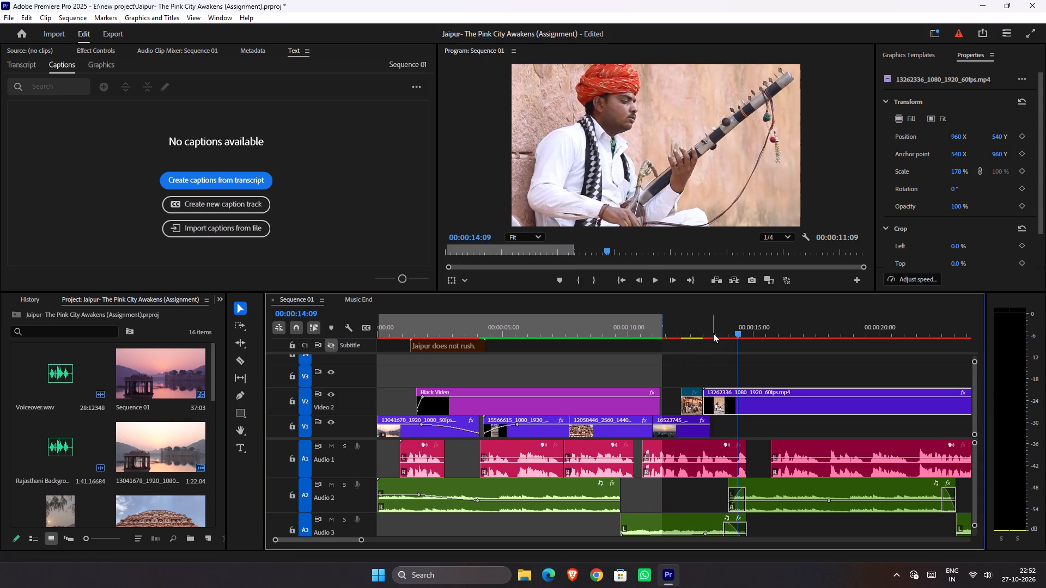
# Shift the musician clip on V2 so it starts where the city sunset clip on V1 ends, and play back the cut.
pyautogui.click(713, 332)
pyautogui.moveTo(720, 405); pyautogui.dragTo(729, 403)
pyautogui.moveTo(702, 329); pyautogui.dragTo(687, 329)
pyautogui.press('space')
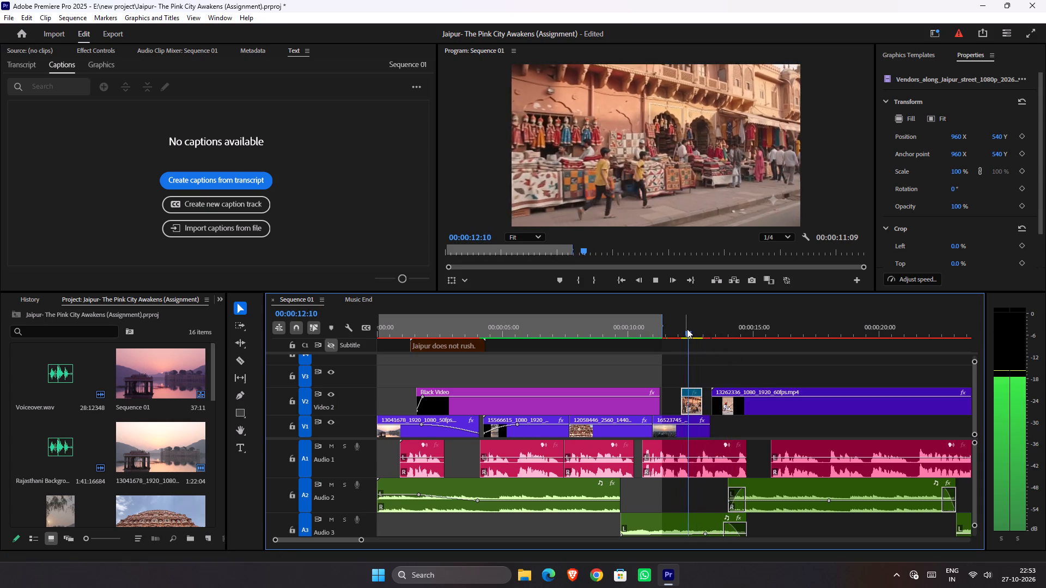
pyautogui.press('space')
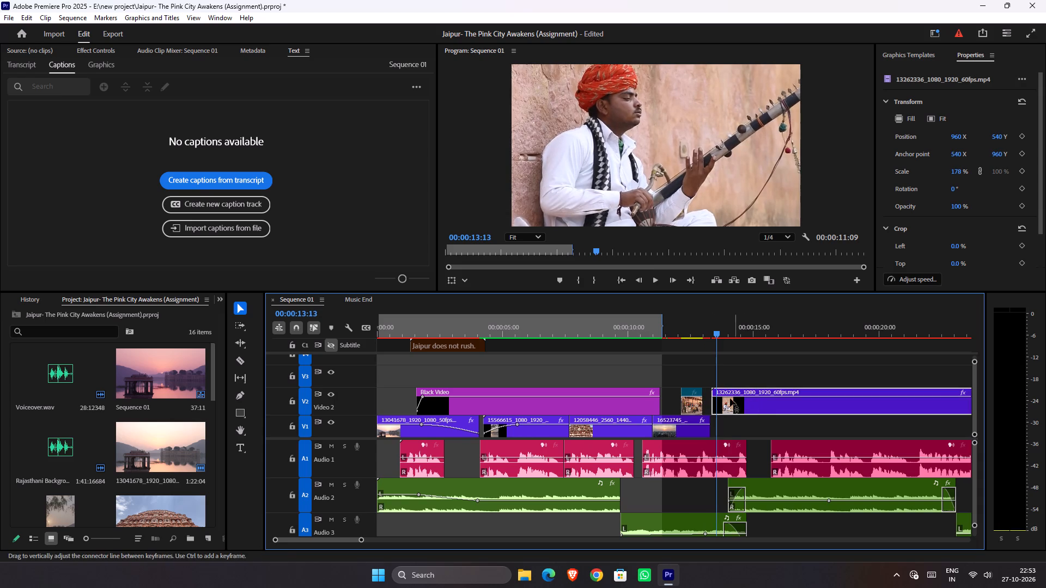
# Play and scrub the musician clip from about 13:13, and set the sequence Out point at 00:00:14:11.
pyautogui.click(727, 404)
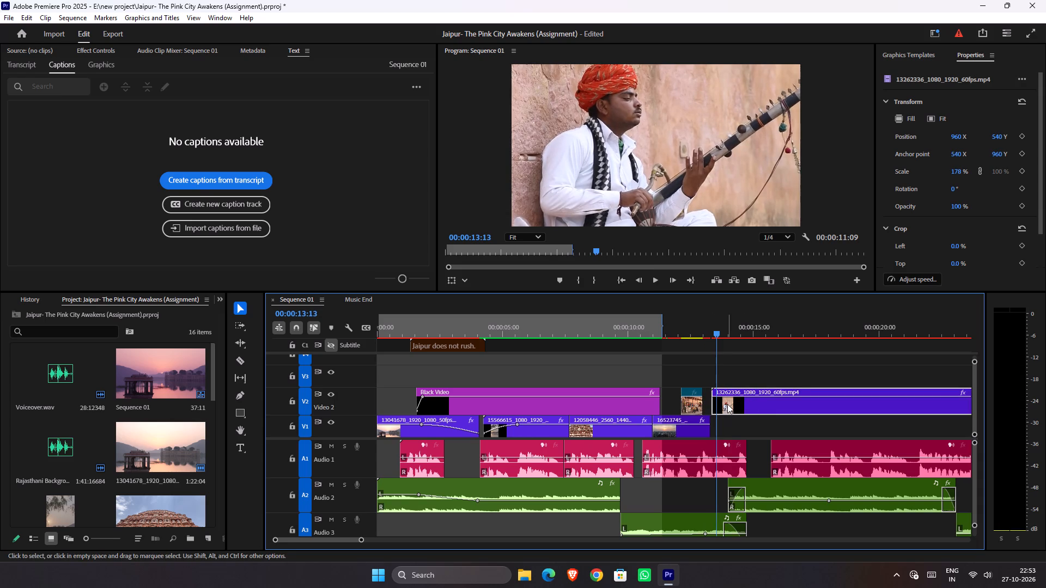
pyautogui.press('space')
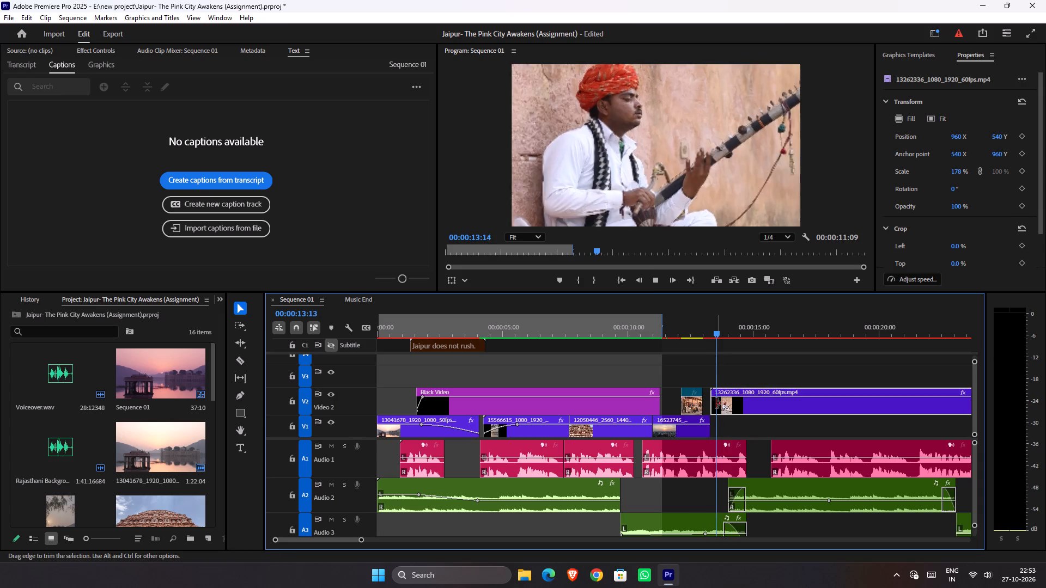
pyautogui.press('space')
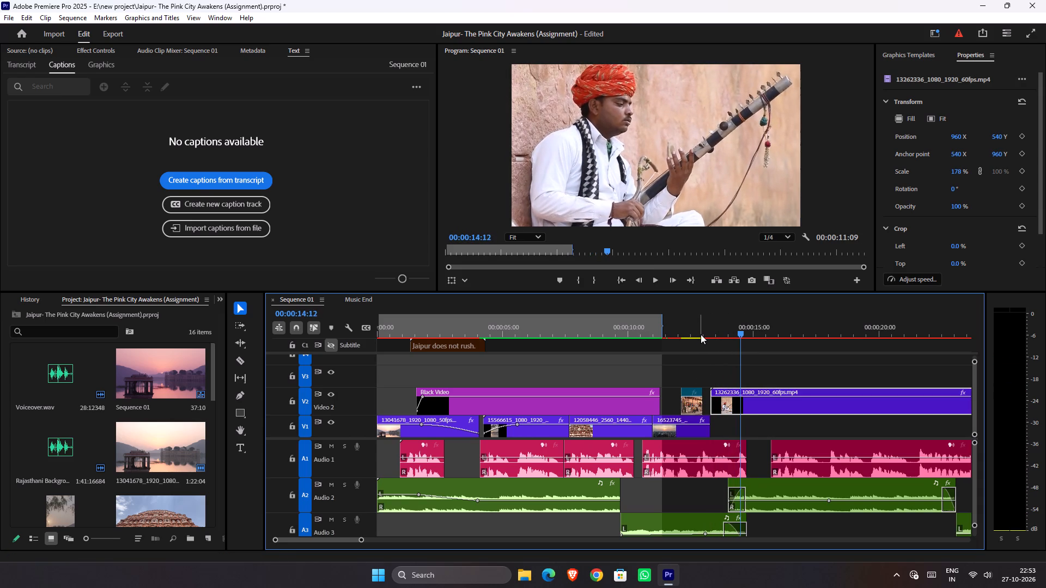
pyautogui.press('space')
pyautogui.press('space')
pyautogui.moveTo(723, 331); pyautogui.dragTo(743, 338)
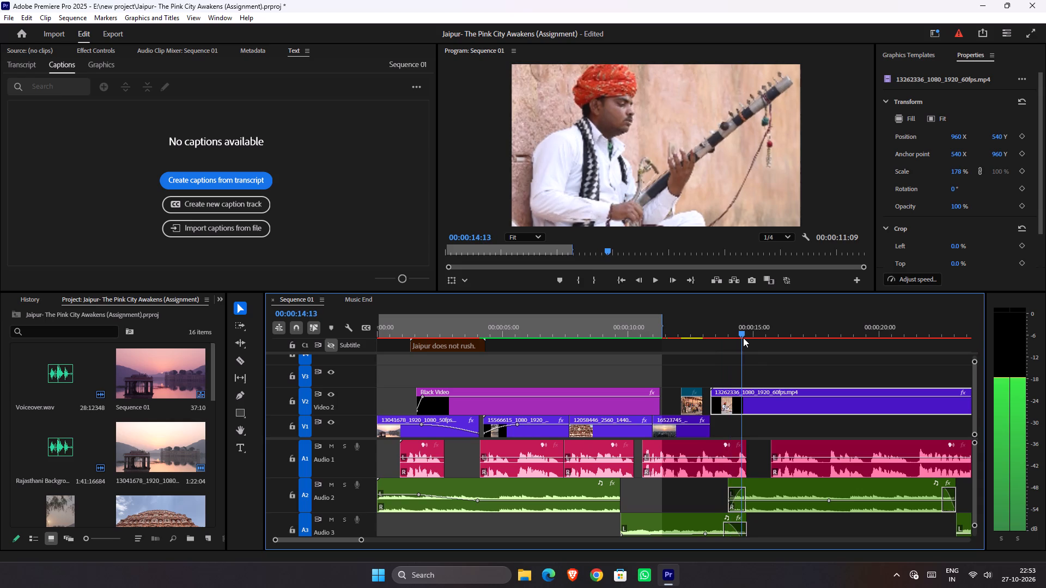
pyautogui.moveTo(743, 338); pyautogui.dragTo(737, 346)
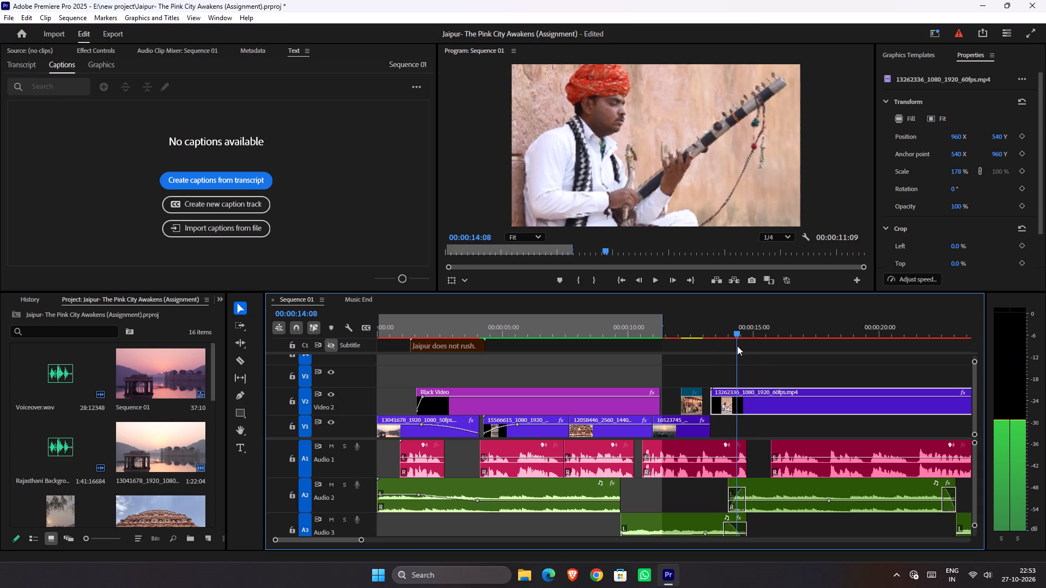
pyautogui.moveTo(737, 346); pyautogui.dragTo(741, 349)
pyautogui.press('n')
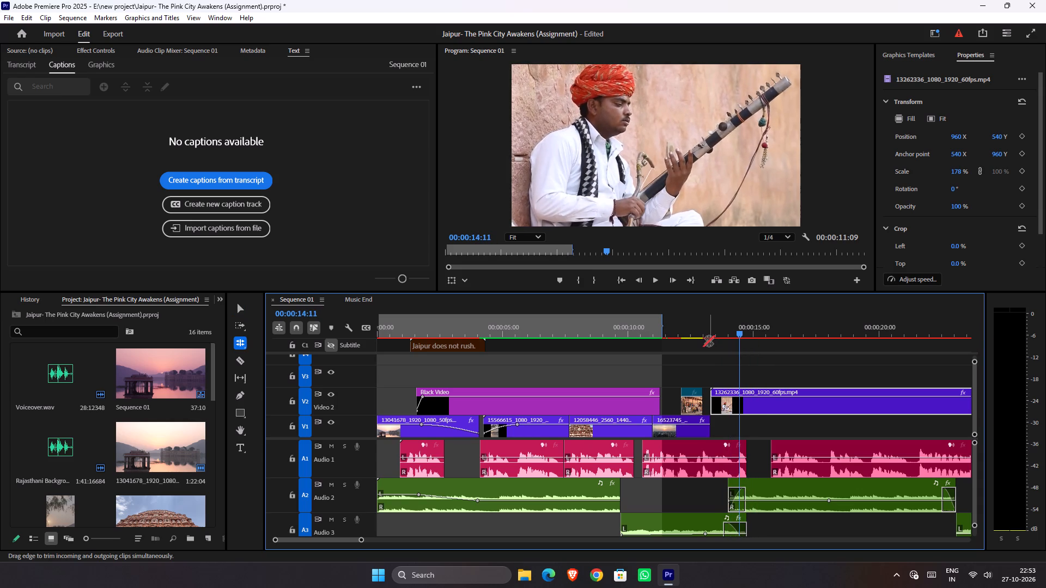
pyautogui.press('o')
pyautogui.press('v')
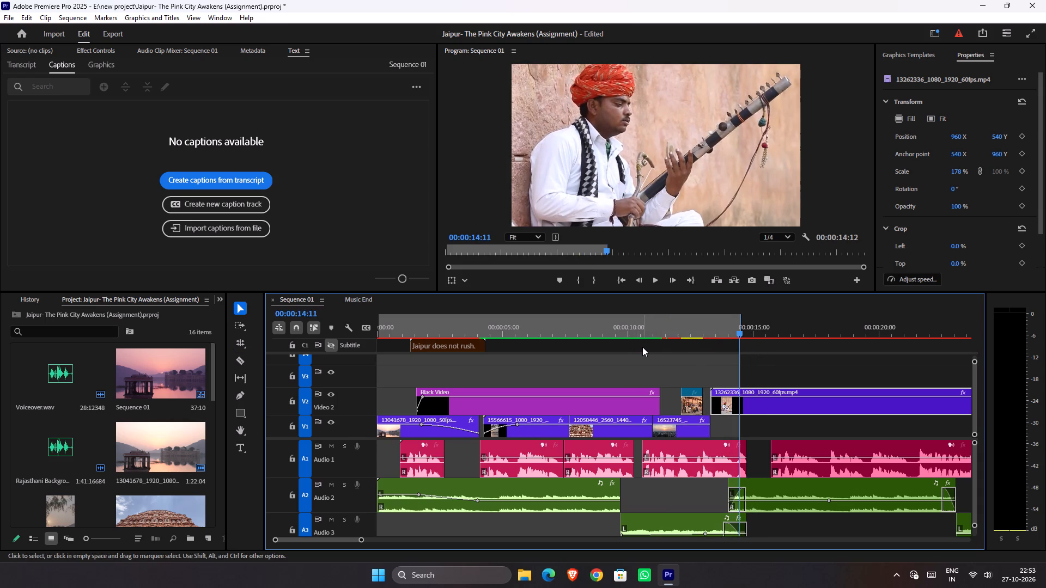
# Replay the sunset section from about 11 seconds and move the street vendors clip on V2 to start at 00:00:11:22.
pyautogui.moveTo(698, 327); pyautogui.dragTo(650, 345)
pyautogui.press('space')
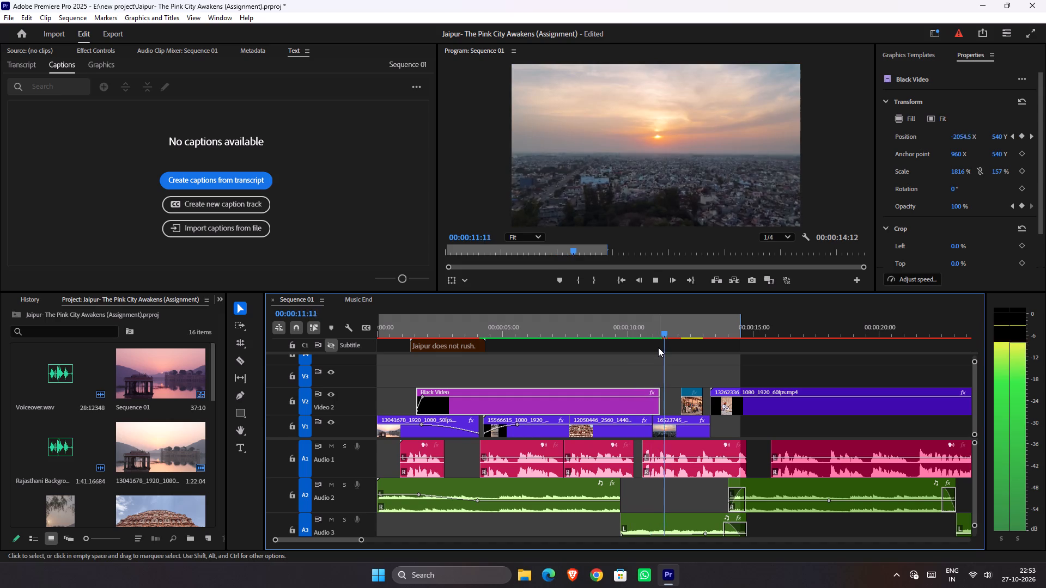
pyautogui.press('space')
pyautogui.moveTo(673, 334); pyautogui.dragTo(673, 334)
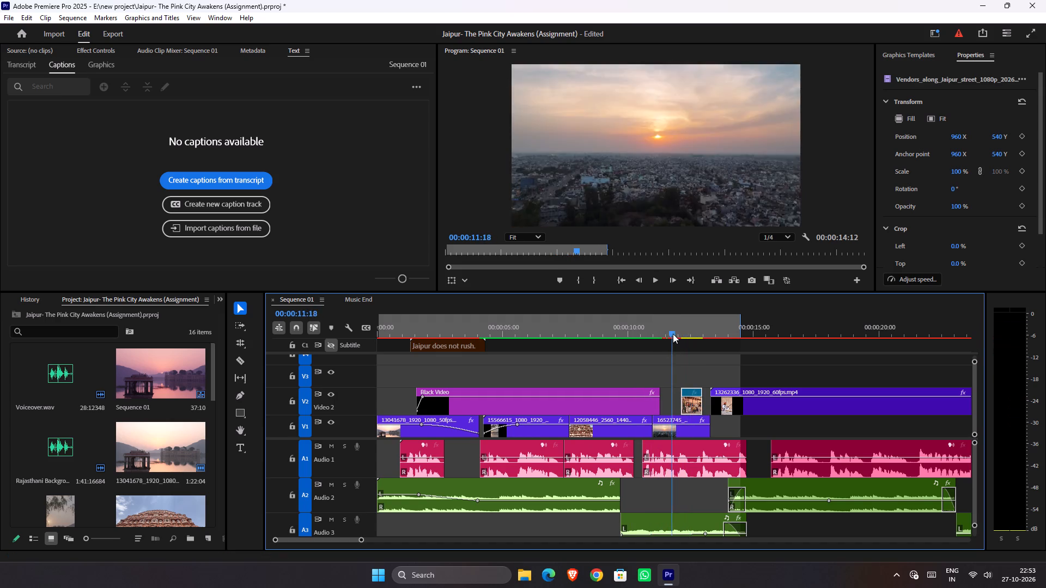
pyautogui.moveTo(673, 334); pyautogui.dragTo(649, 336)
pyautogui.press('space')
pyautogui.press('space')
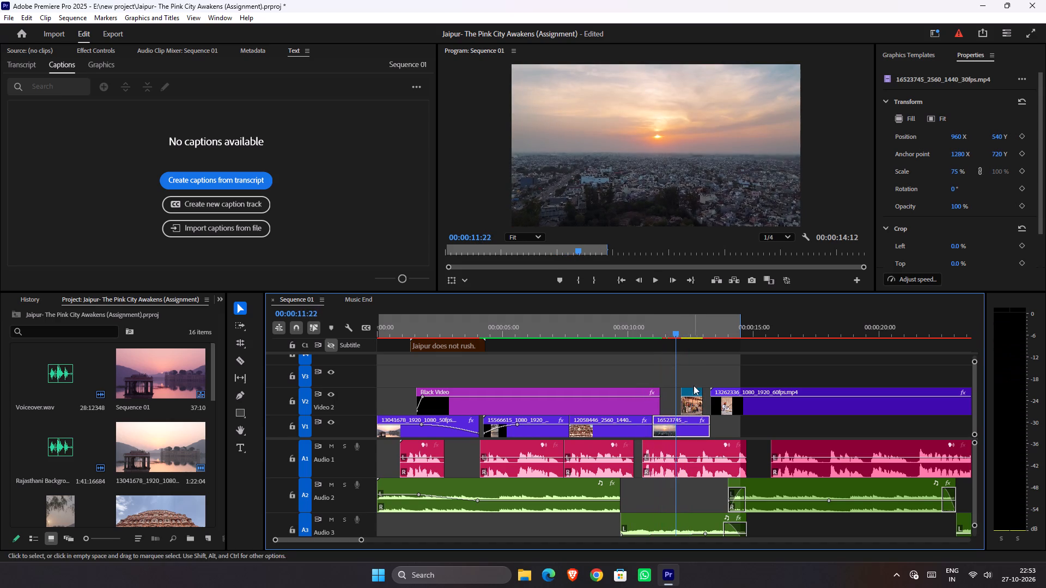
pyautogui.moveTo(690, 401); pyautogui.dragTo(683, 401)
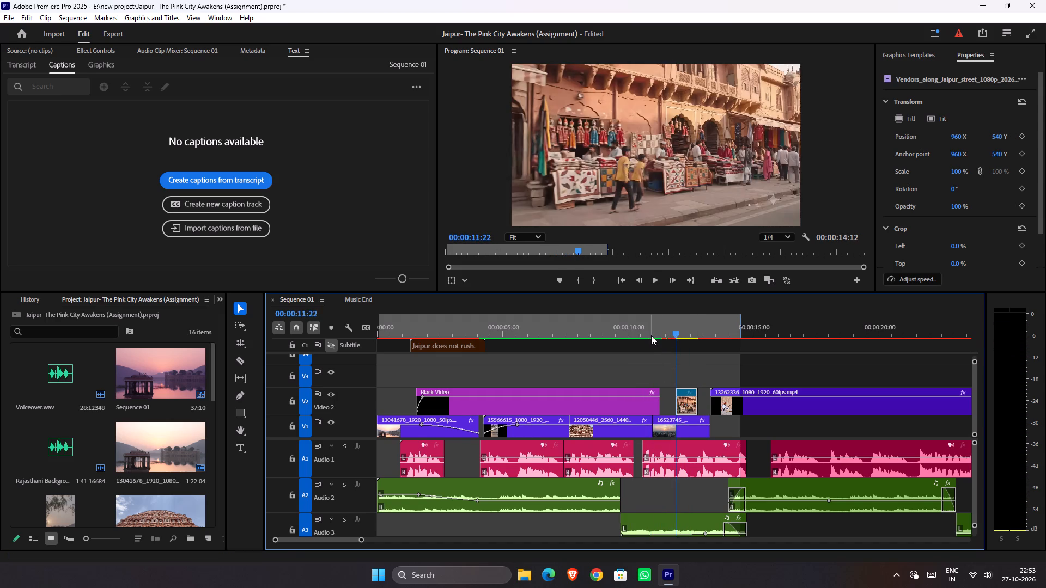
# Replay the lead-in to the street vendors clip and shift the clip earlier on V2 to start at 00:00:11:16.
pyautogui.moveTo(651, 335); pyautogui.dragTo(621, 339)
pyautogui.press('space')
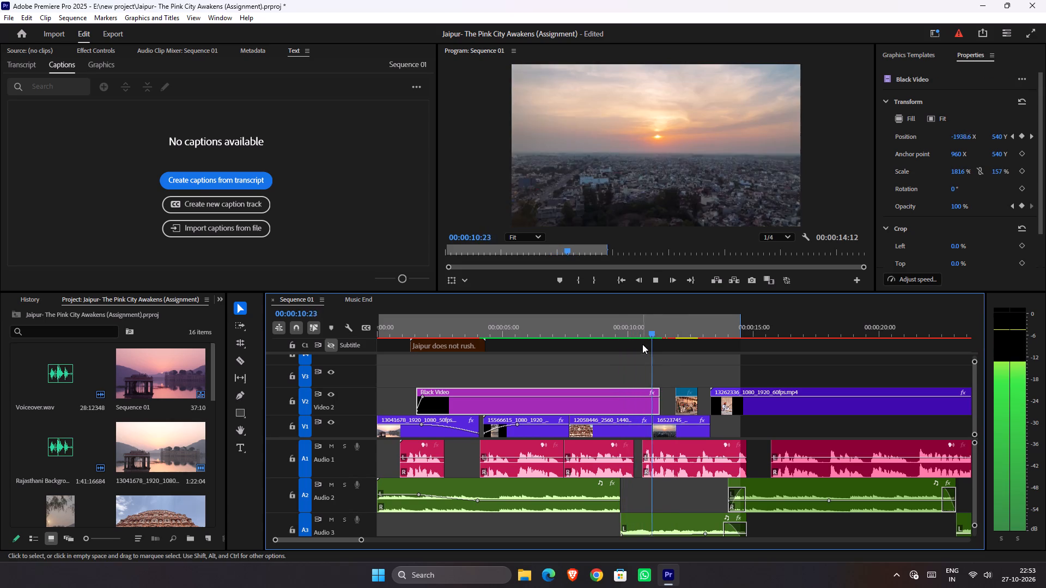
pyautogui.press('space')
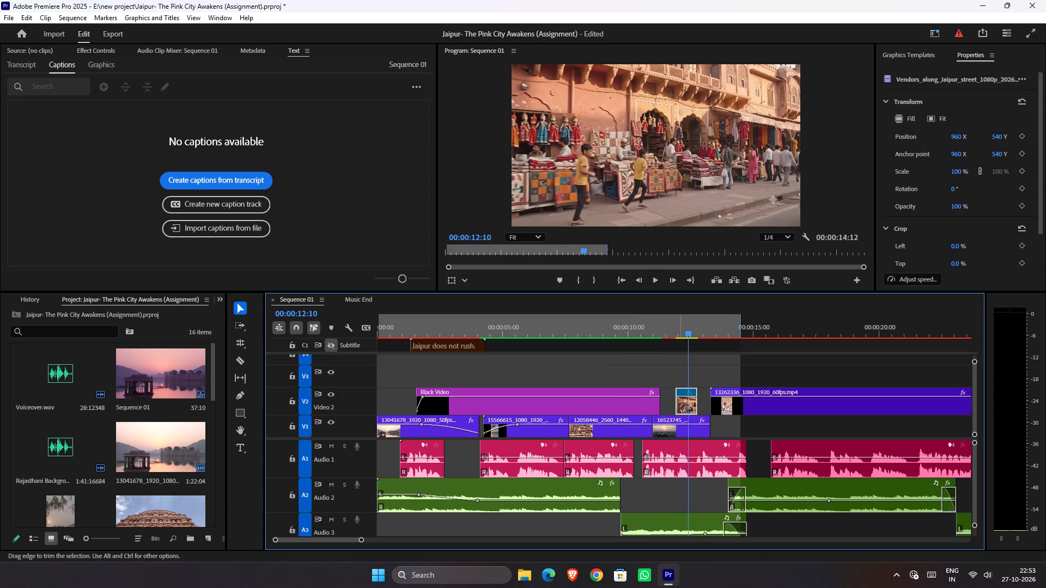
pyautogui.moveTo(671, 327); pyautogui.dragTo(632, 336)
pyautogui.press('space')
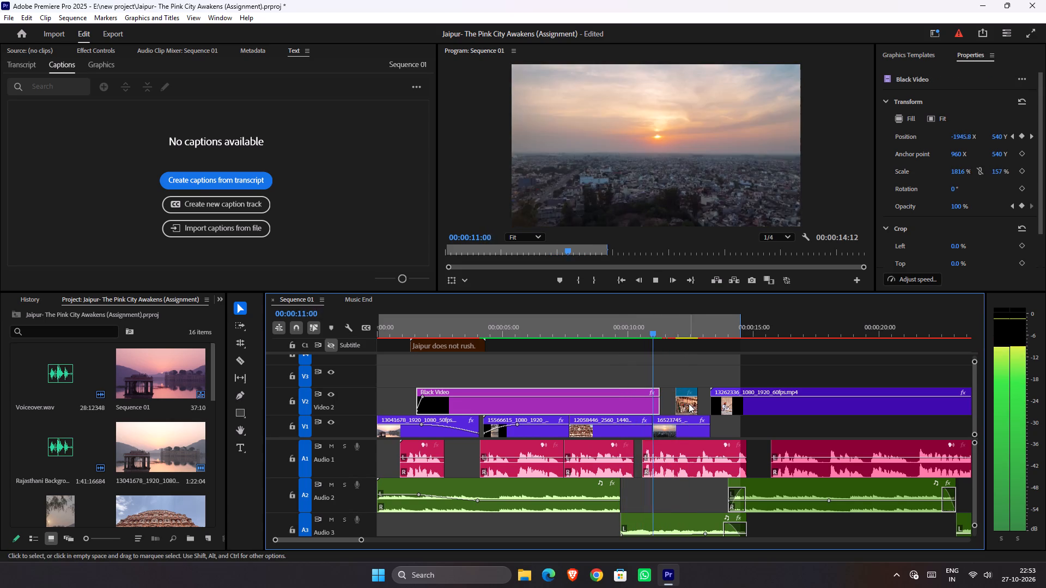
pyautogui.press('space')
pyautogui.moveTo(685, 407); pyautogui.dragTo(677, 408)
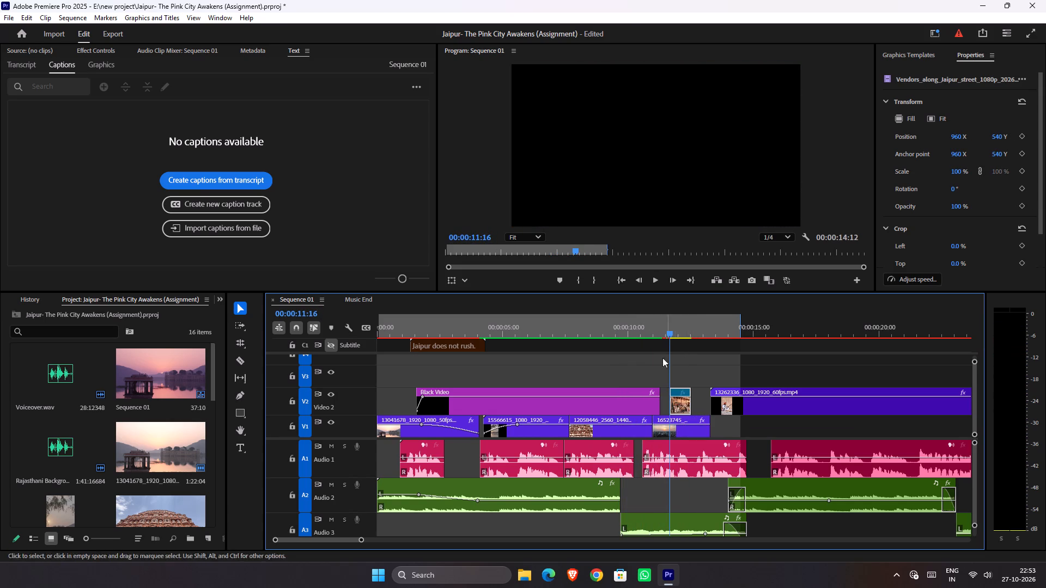
# Replay the cut, move the street vendors clip on V2 to start at 00:00:11:19, and play it back.
pyautogui.moveTo(652, 329); pyautogui.dragTo(625, 333)
pyautogui.press('space')
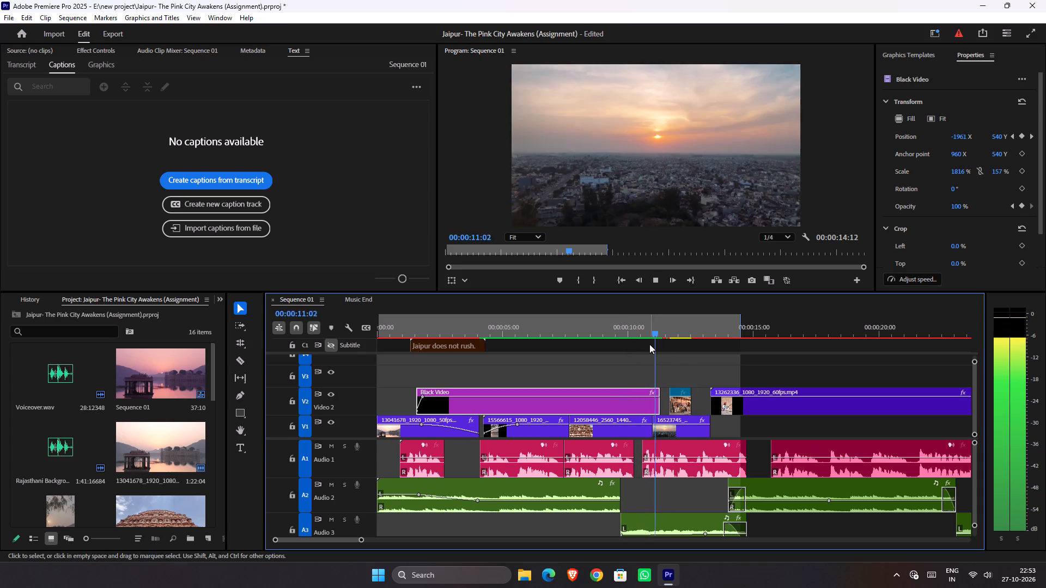
pyautogui.press('space')
pyautogui.moveTo(680, 402); pyautogui.dragTo(681, 404)
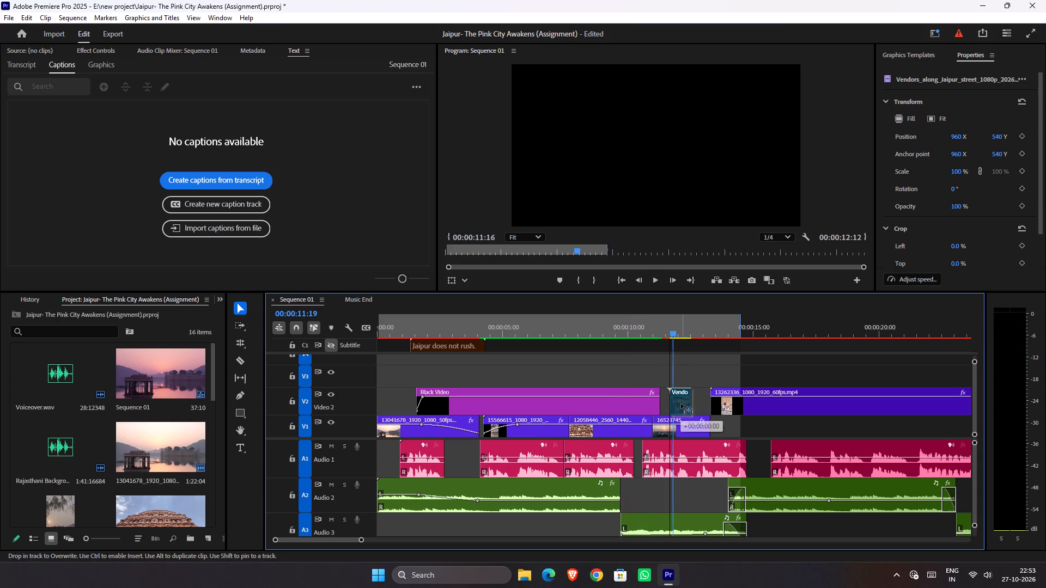
pyautogui.moveTo(681, 404); pyautogui.dragTo(683, 407)
pyautogui.moveTo(630, 324); pyautogui.dragTo(618, 325)
pyautogui.press('space')
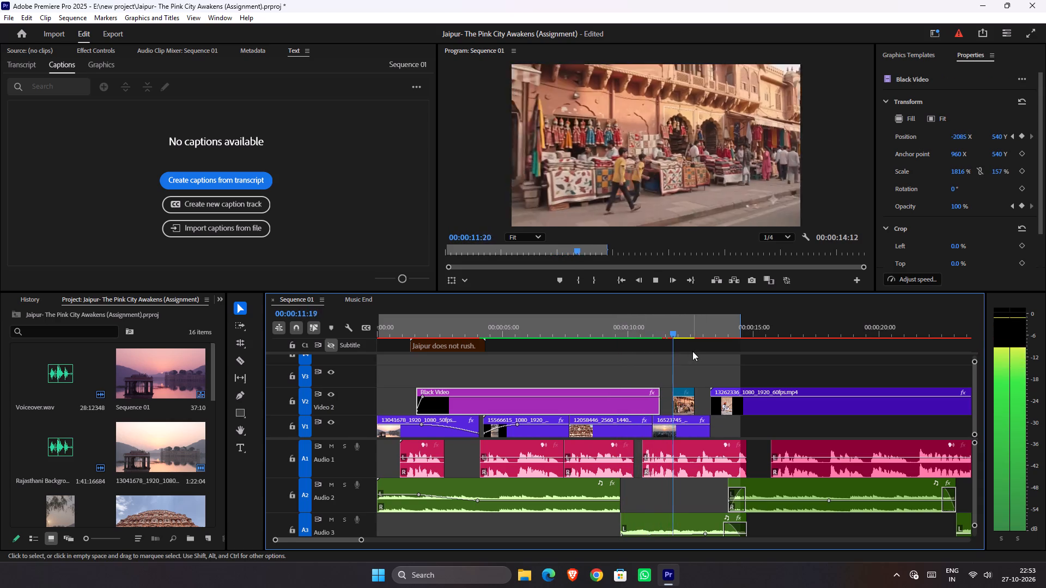
pyautogui.press('space')
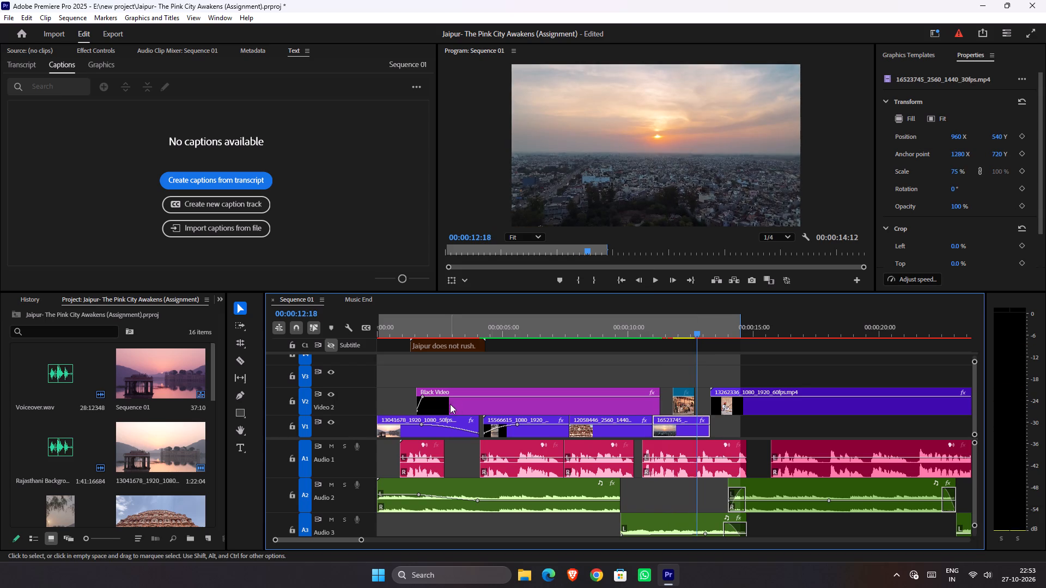
pyautogui.click(555, 572)
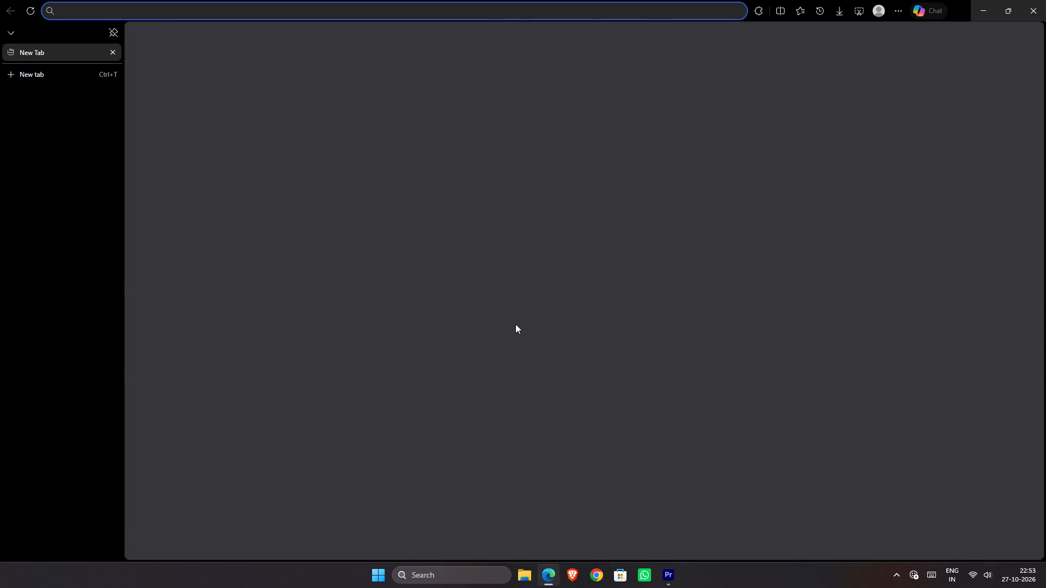
pyautogui.hotkey('ctrl', 'shift', 't')
pyautogui.click(985, 0)
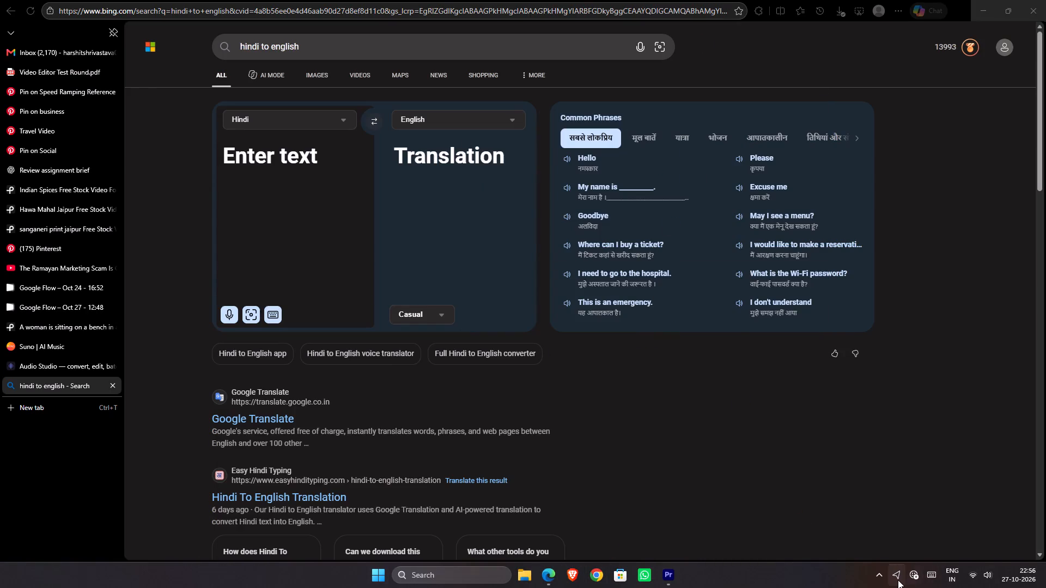
pyautogui.click(898, 580)
pyautogui.click(1045, 0)
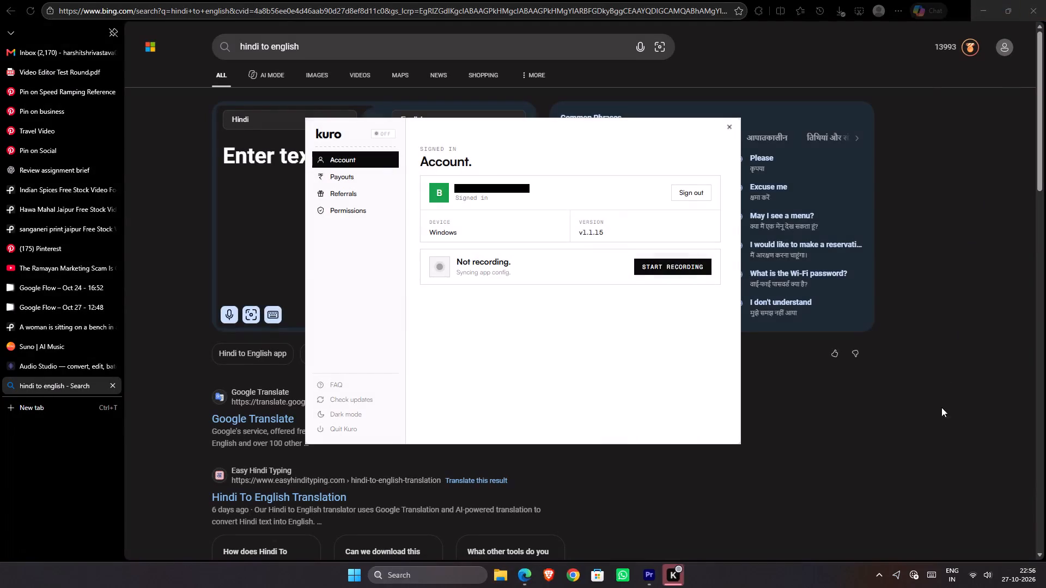
pyautogui.click(344, 173)
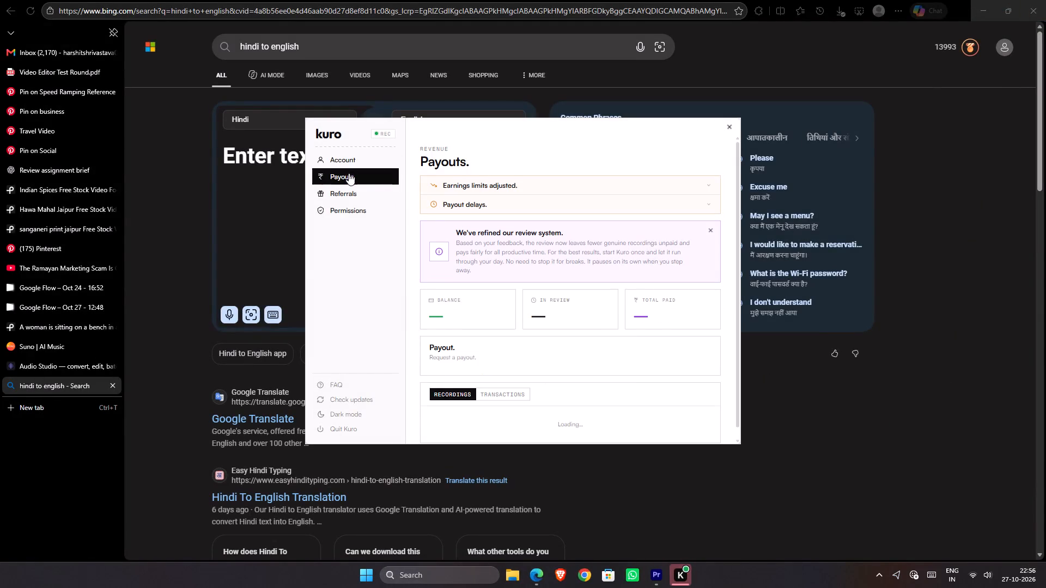
pyautogui.scroll(-2, 548, 324)
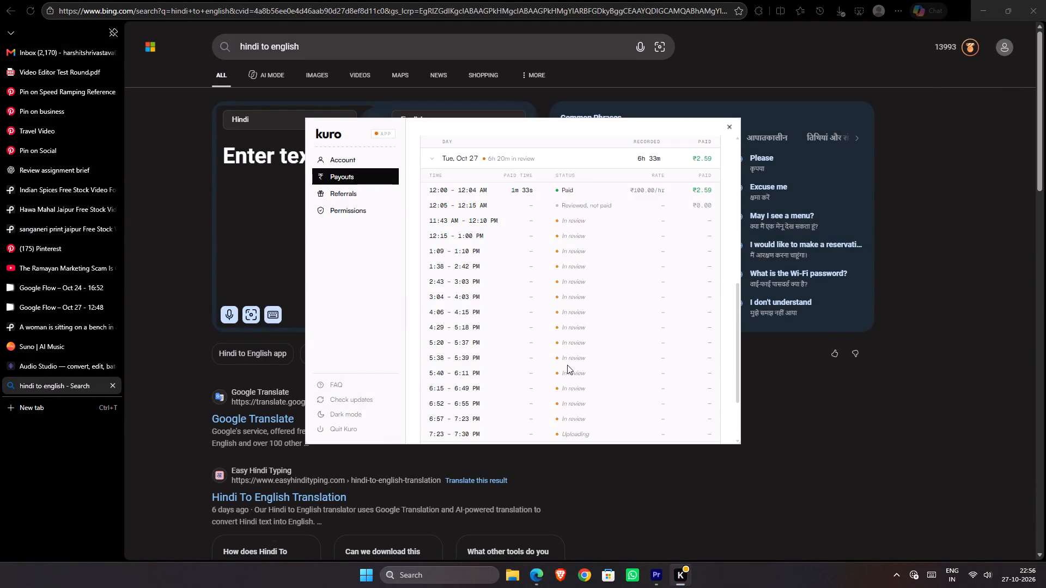
pyautogui.scroll(-1, 567, 365)
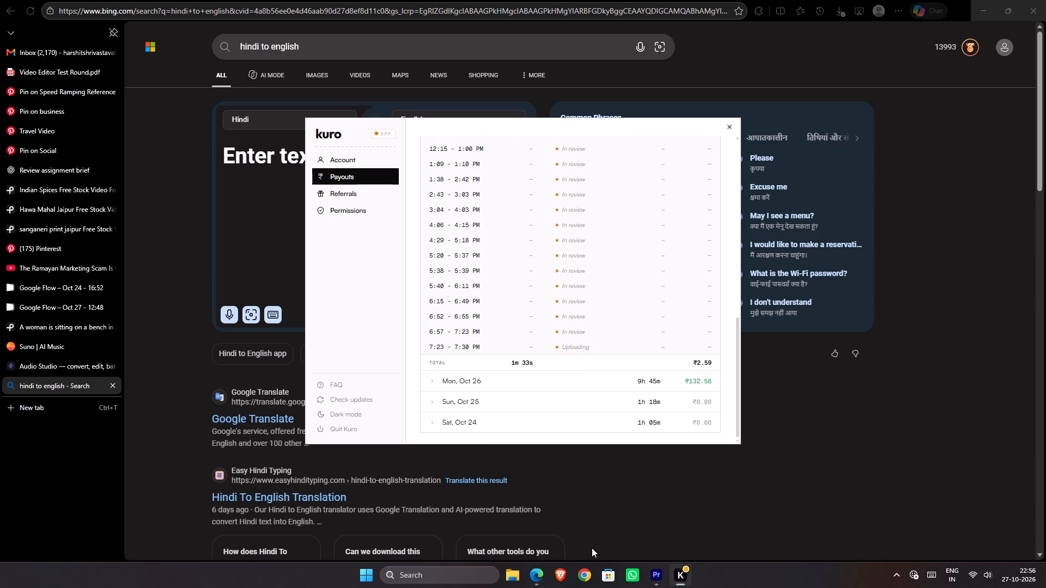
pyautogui.scroll(1, 559, 315)
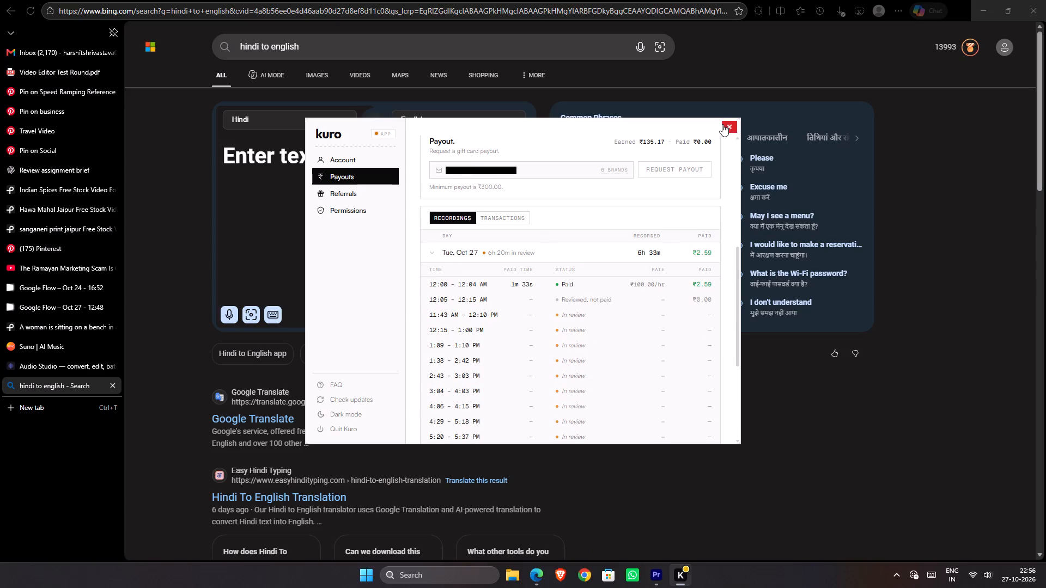
pyautogui.click(610, 167)
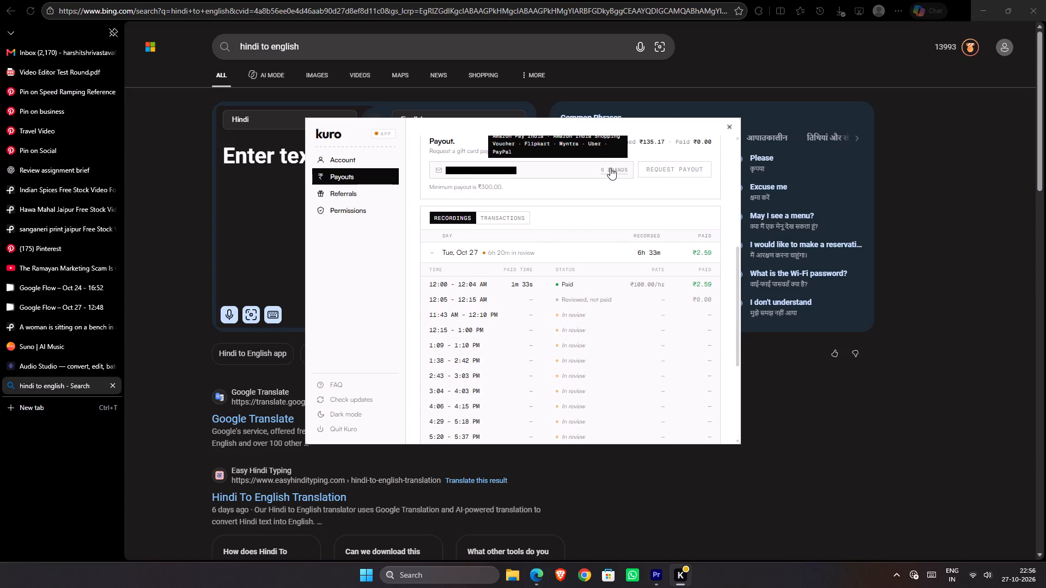
pyautogui.scroll(1, 610, 168)
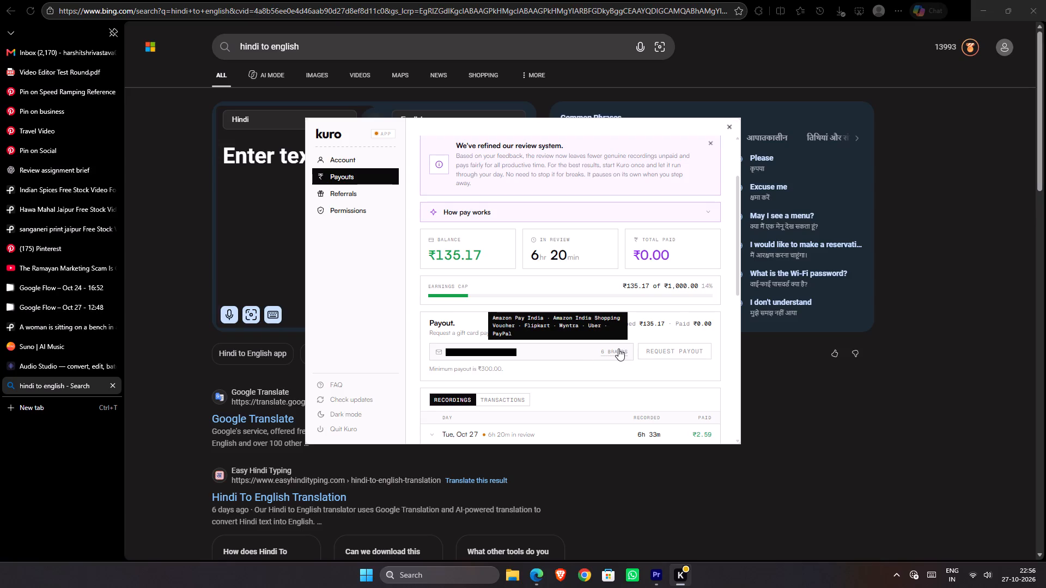
pyautogui.click(773, 405)
# Translate the Hindi phrase "masala kootna okhli me" into English in the search page's translator.
pyautogui.click(345, 177)
pyautogui.click(311, 167)
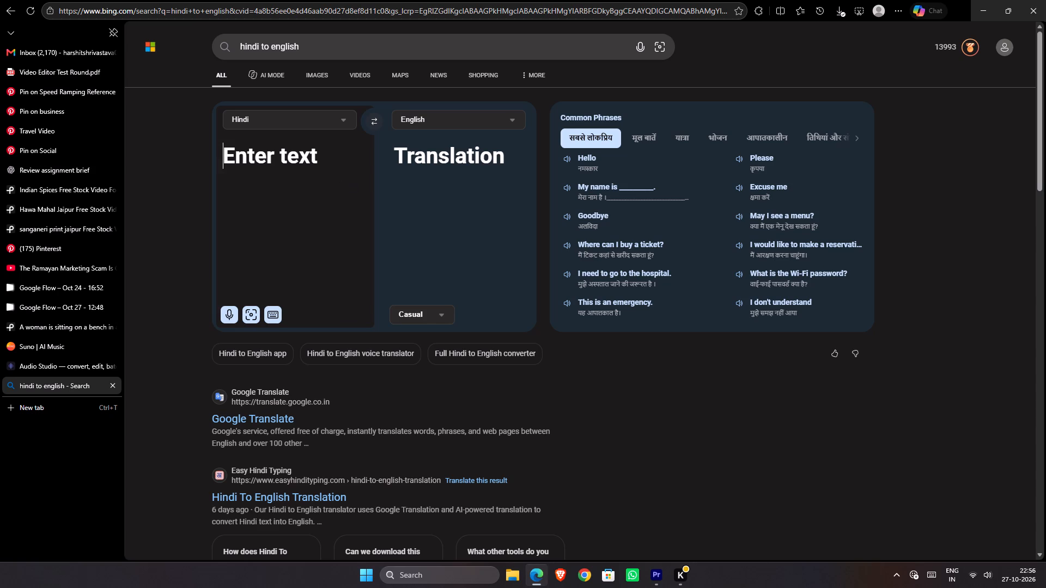
pyautogui.write('masala koo')
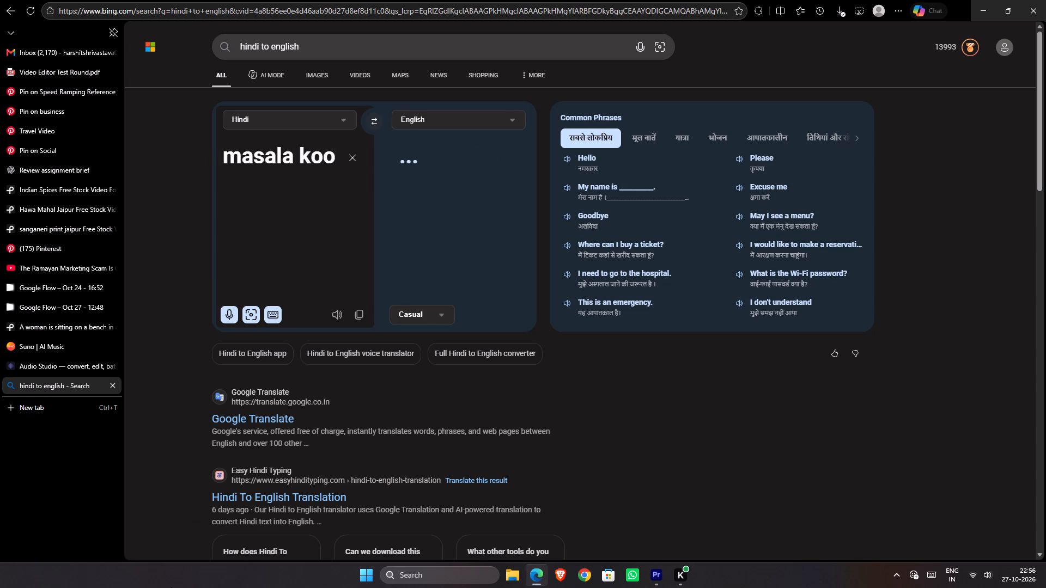
pyautogui.write('tna')
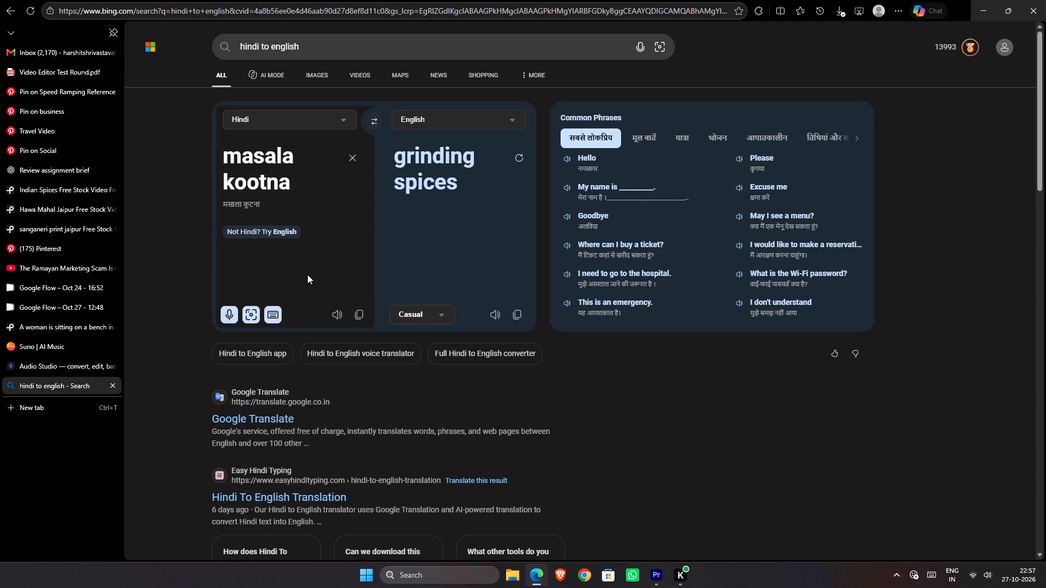
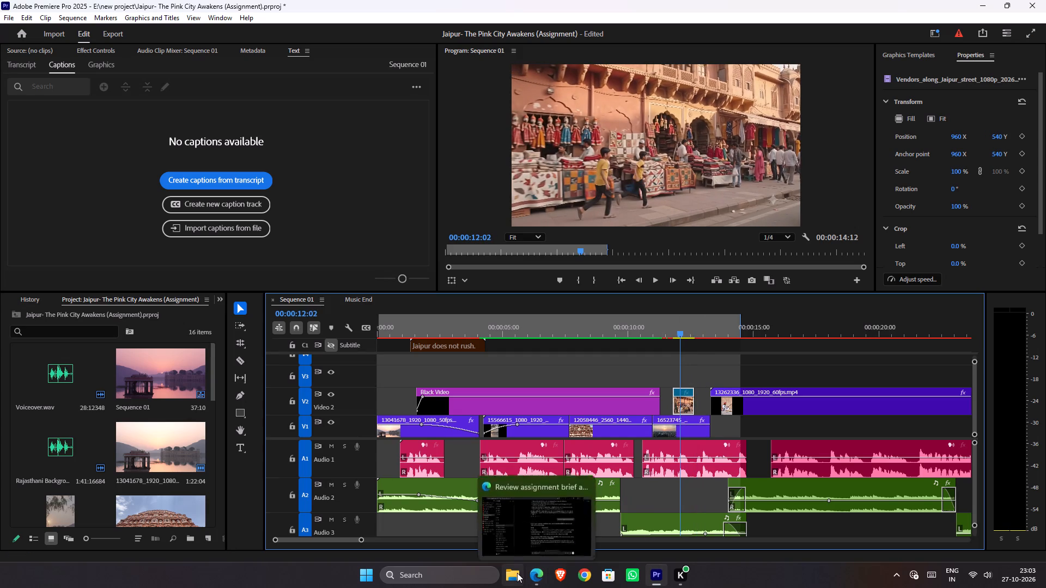
pyautogui.click(517, 573)
pyautogui.click(56, 162)
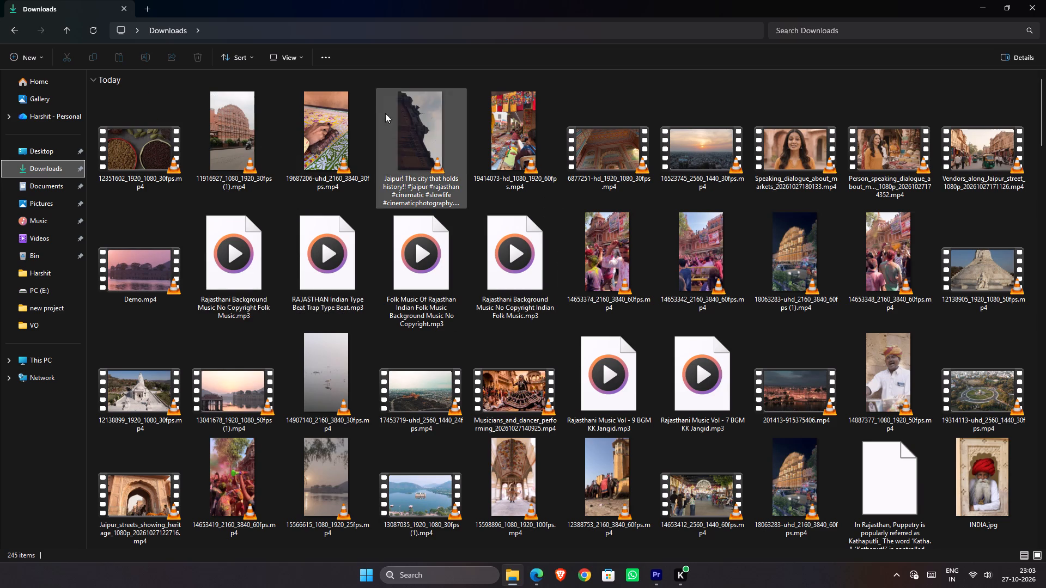
pyautogui.moveTo(344, 125); pyautogui.dragTo(607, 373)
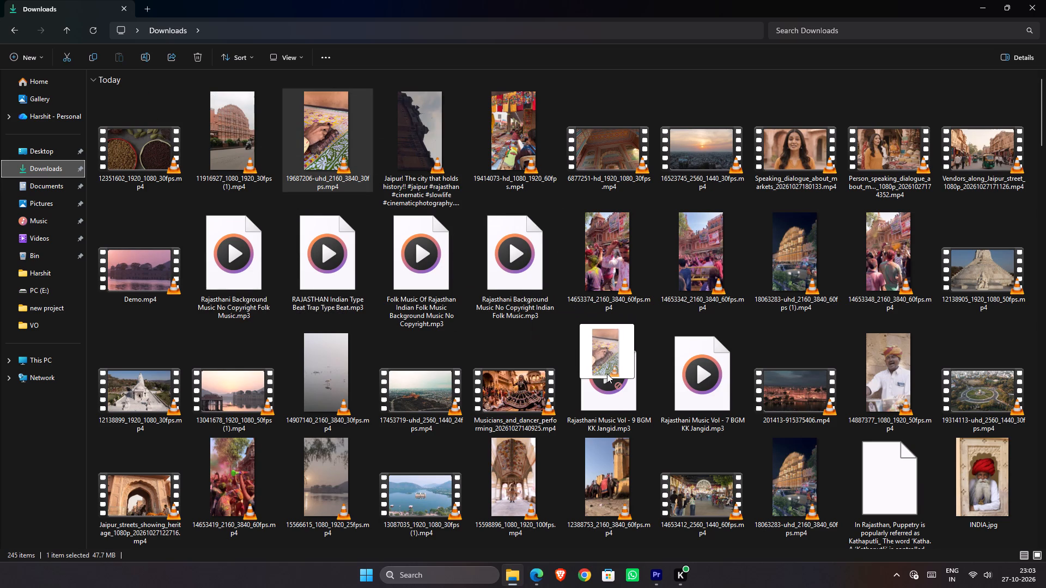
pyautogui.moveTo(607, 373); pyautogui.dragTo(349, 151)
pyautogui.doubleClick(400, 167)
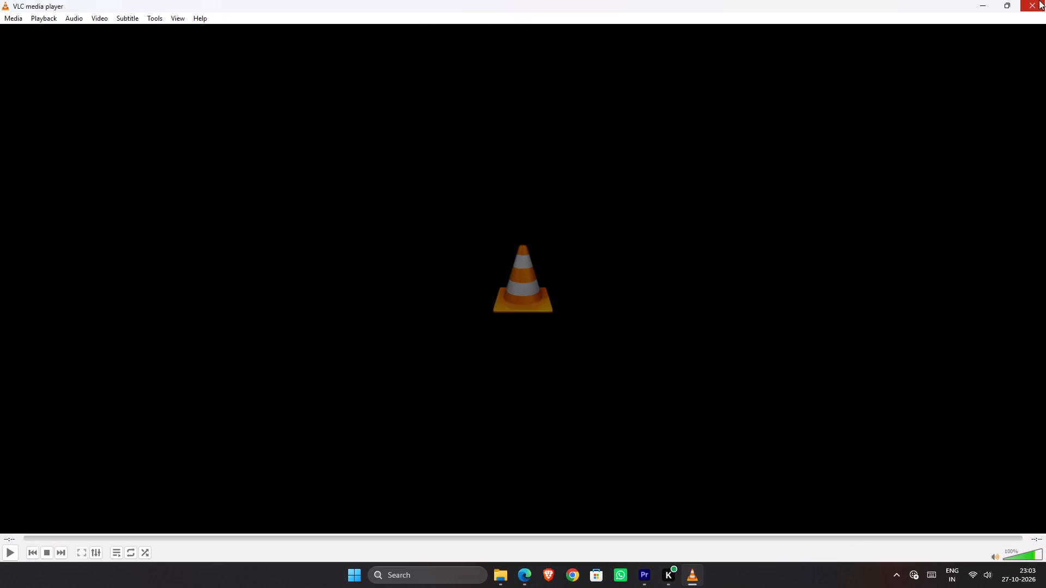
pyautogui.click(1039, 0)
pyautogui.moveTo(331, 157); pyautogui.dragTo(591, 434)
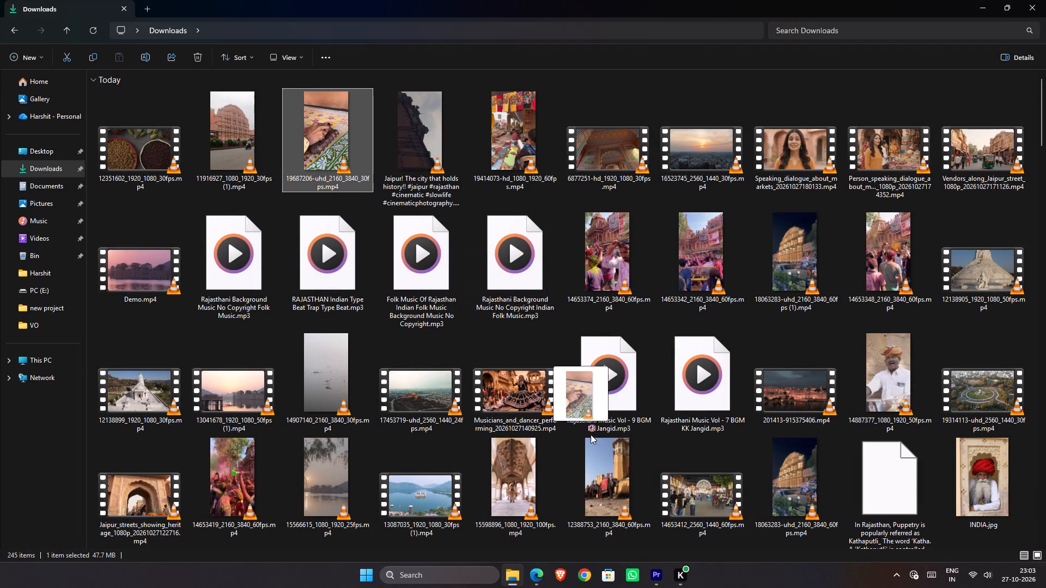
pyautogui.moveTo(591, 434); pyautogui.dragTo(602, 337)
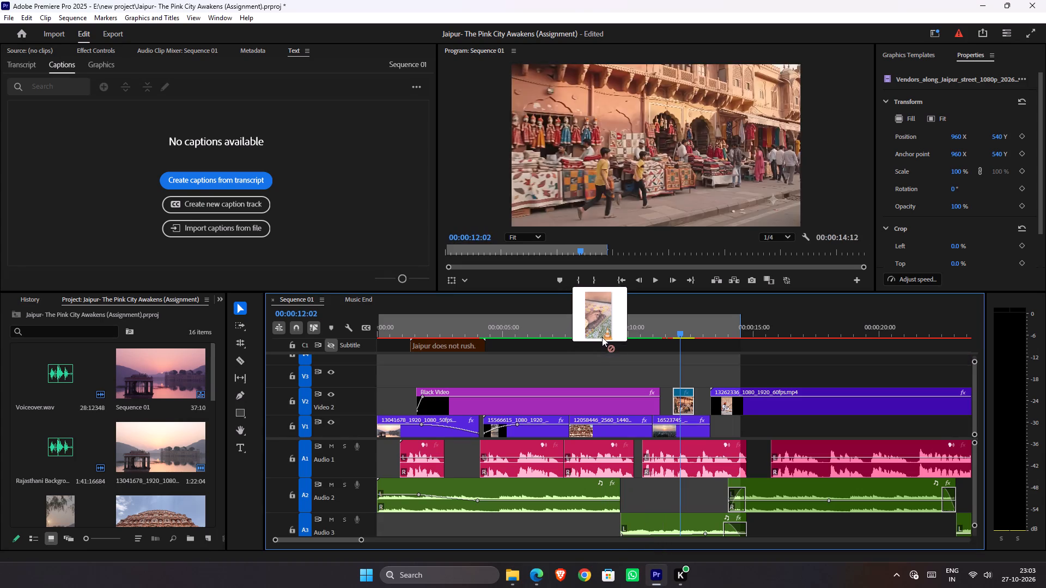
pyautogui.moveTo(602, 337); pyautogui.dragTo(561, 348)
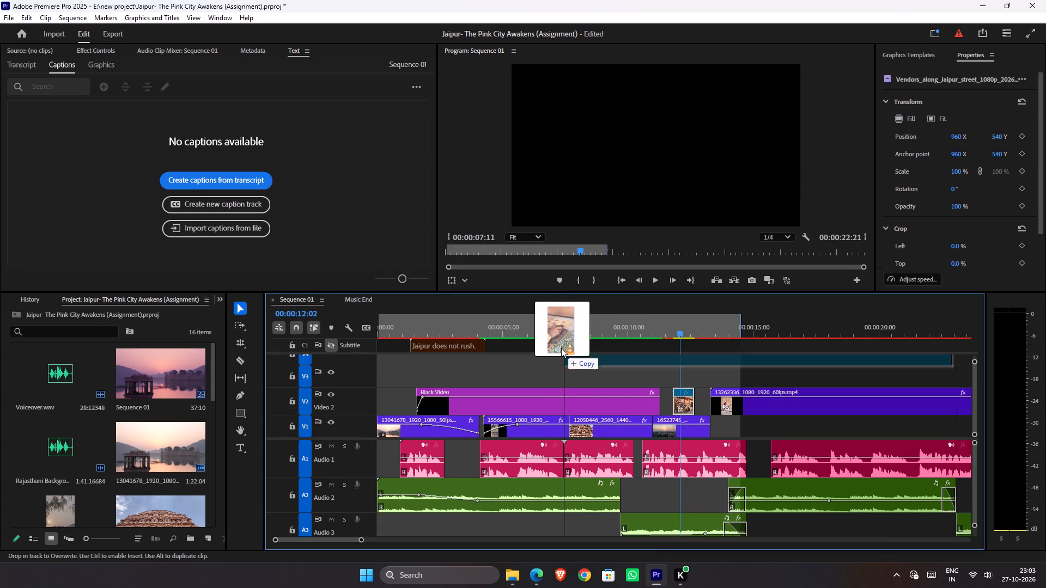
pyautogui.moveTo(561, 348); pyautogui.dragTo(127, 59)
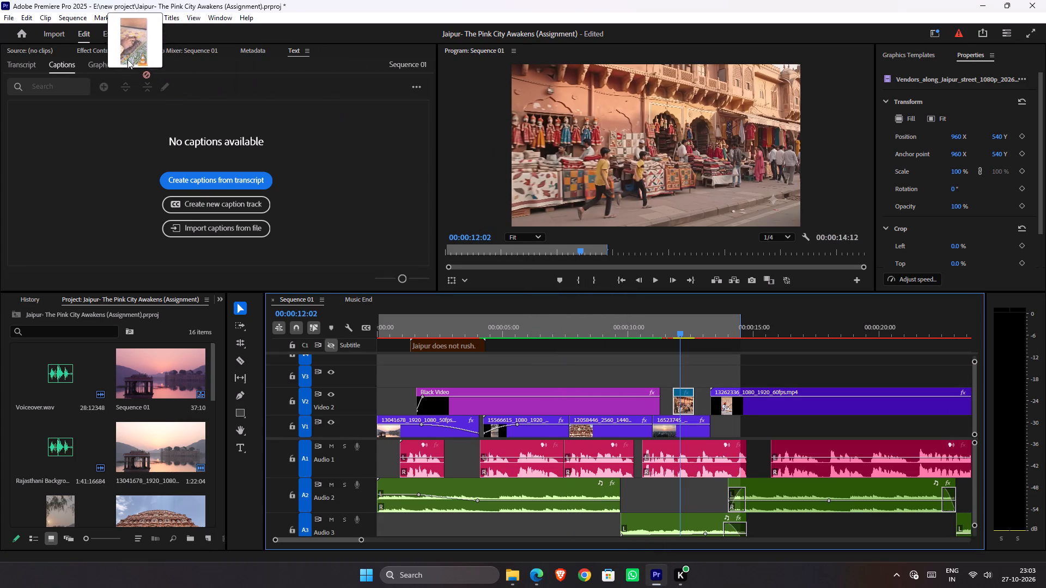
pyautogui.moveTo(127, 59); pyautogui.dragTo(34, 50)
# Load the block-printing clip 19687206-uhd_2160_3840_30fps.mp4 from Downloads into Premiere Pro's Source monitor.
pyautogui.click(35, 51)
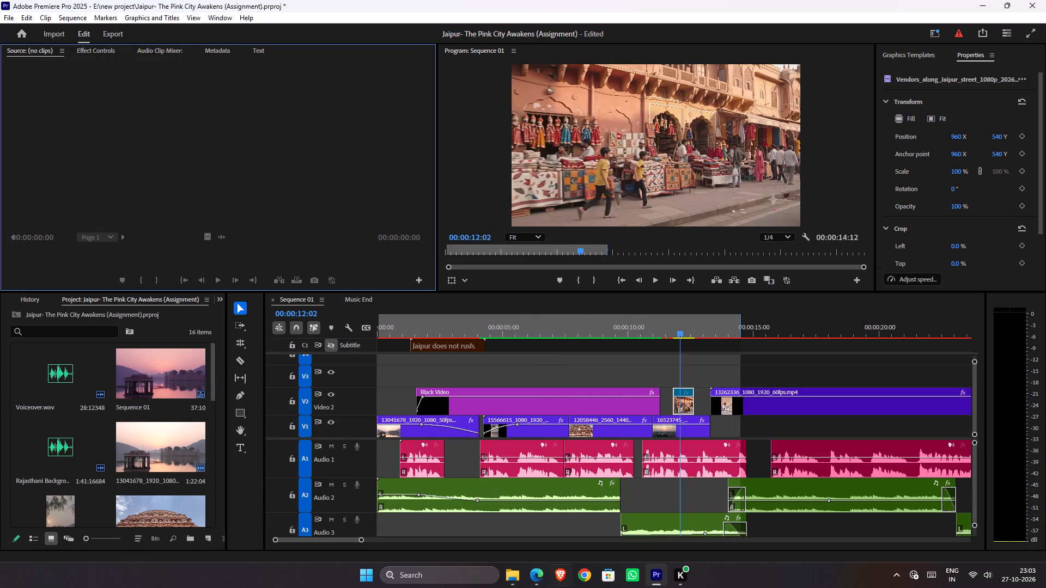
pyautogui.click(516, 579)
pyautogui.moveTo(344, 136); pyautogui.dragTo(358, 159)
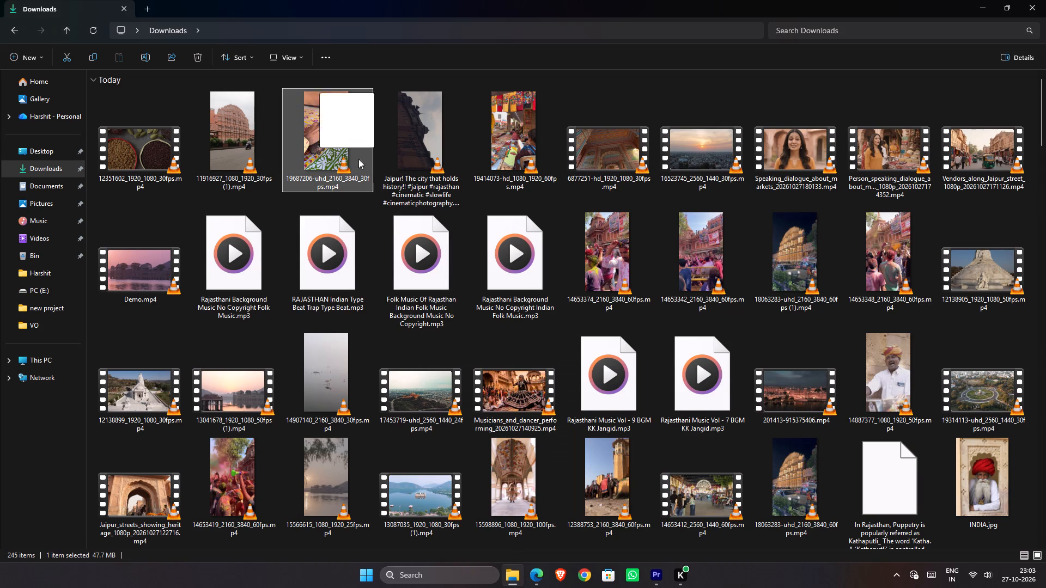
pyautogui.moveTo(358, 159); pyautogui.dragTo(198, 124)
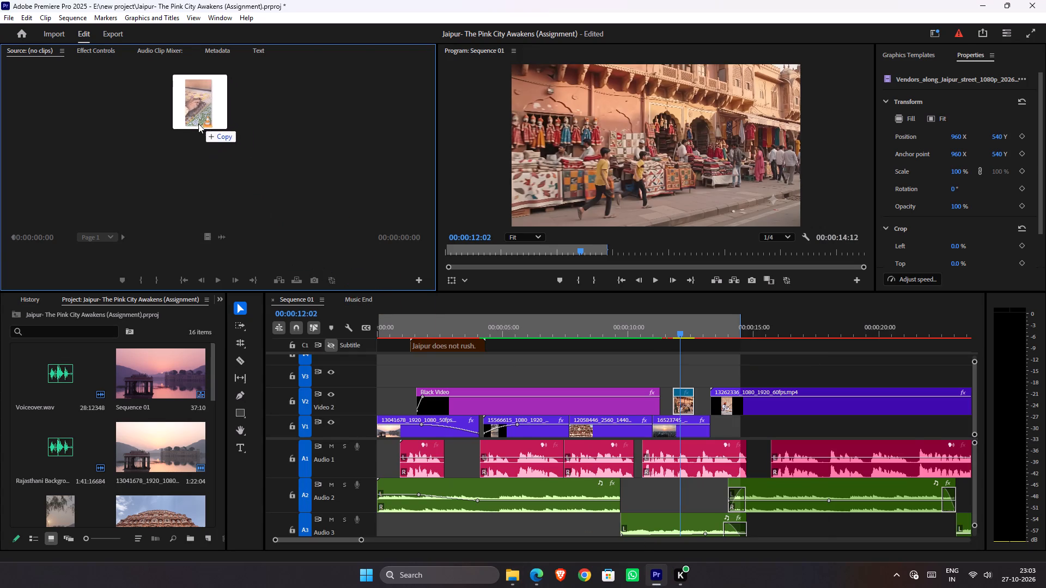
pyautogui.moveTo(198, 124); pyautogui.dragTo(148, 123)
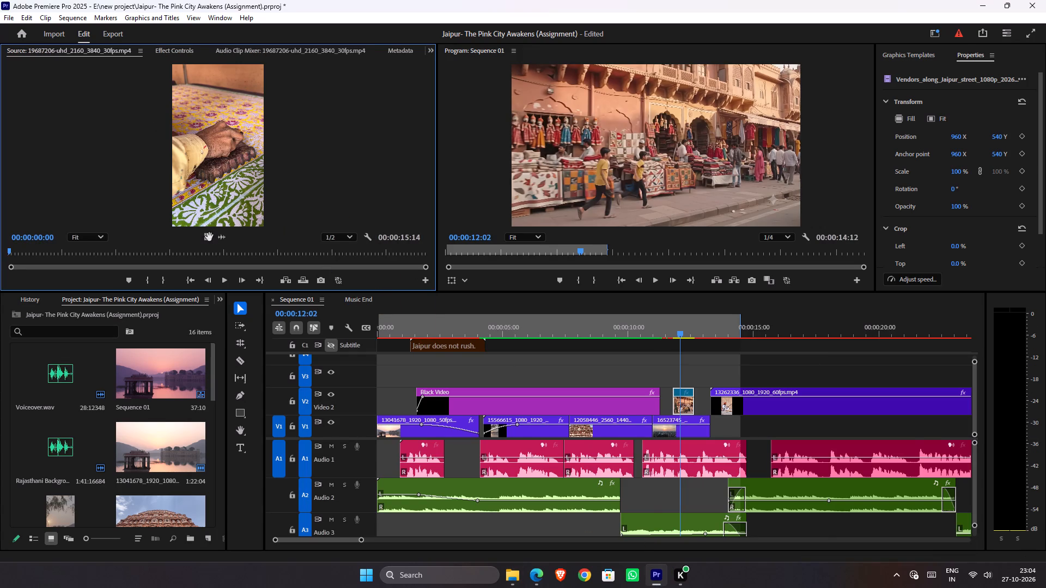
# Place only the block-printing clip's video on V3, align its start with the street vendors clip on V2, and play the section.
pyautogui.moveTo(210, 241); pyautogui.dragTo(666, 371)
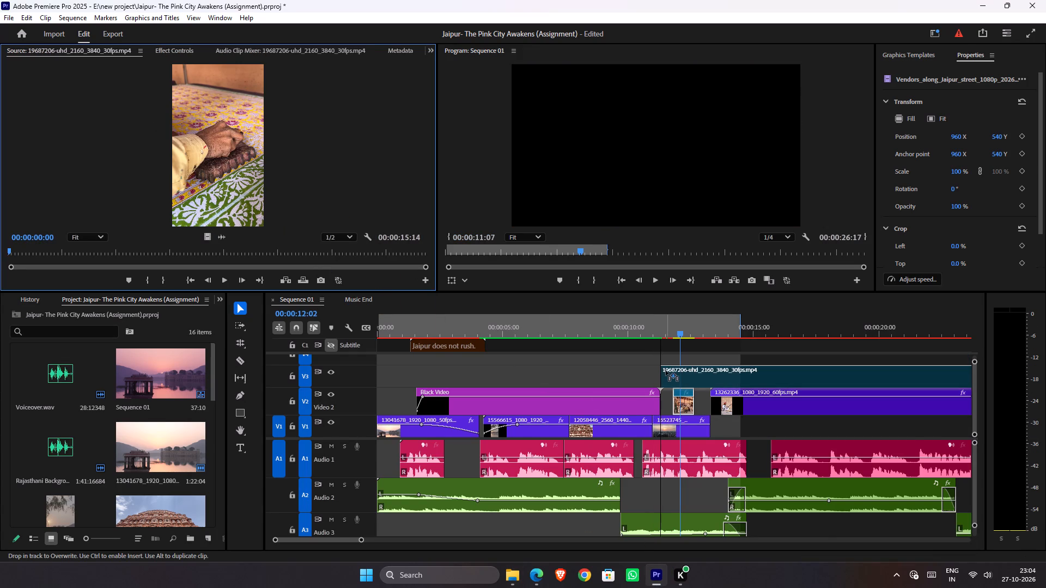
pyautogui.moveTo(664, 329); pyautogui.dragTo(642, 323)
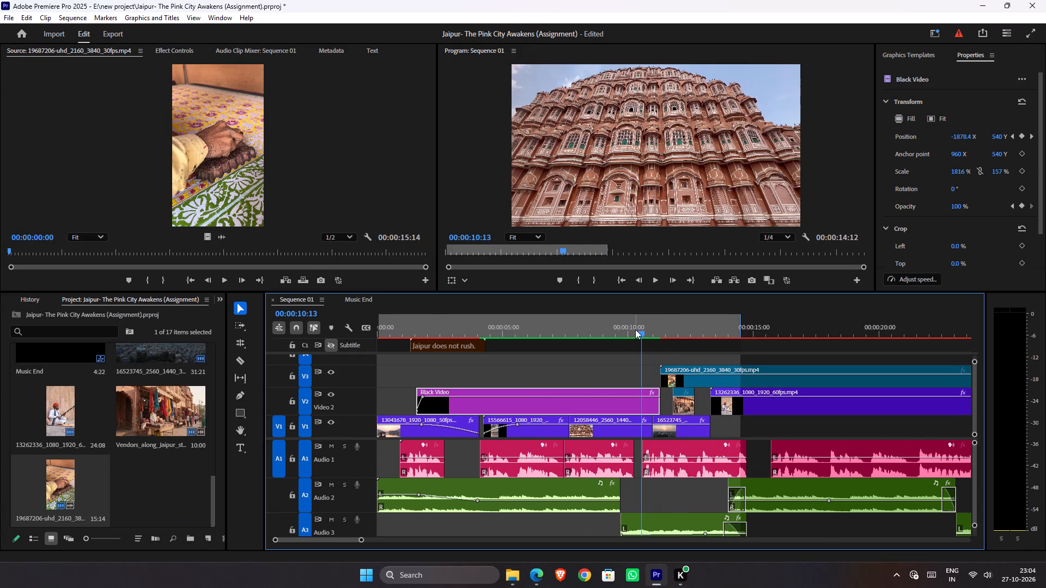
pyautogui.press('space')
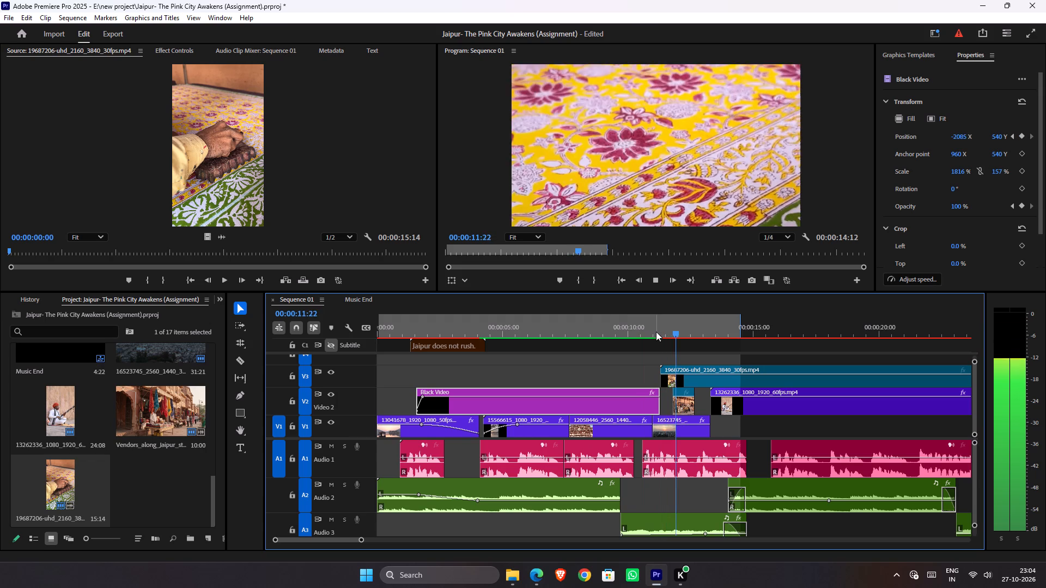
pyautogui.press('space')
pyautogui.click(672, 375)
pyautogui.moveTo(674, 378); pyautogui.dragTo(680, 381)
pyautogui.moveTo(673, 334); pyautogui.dragTo(650, 332)
pyautogui.press('space')
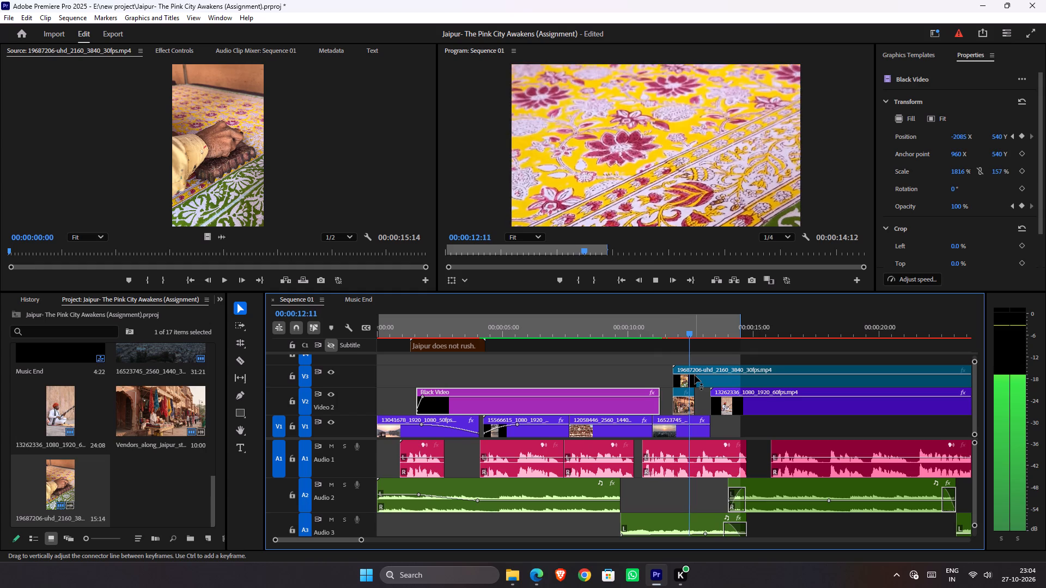
pyautogui.press('space')
# Scale the block-printing clip on V3 to fill the frame.
pyautogui.rightClick(695, 375)
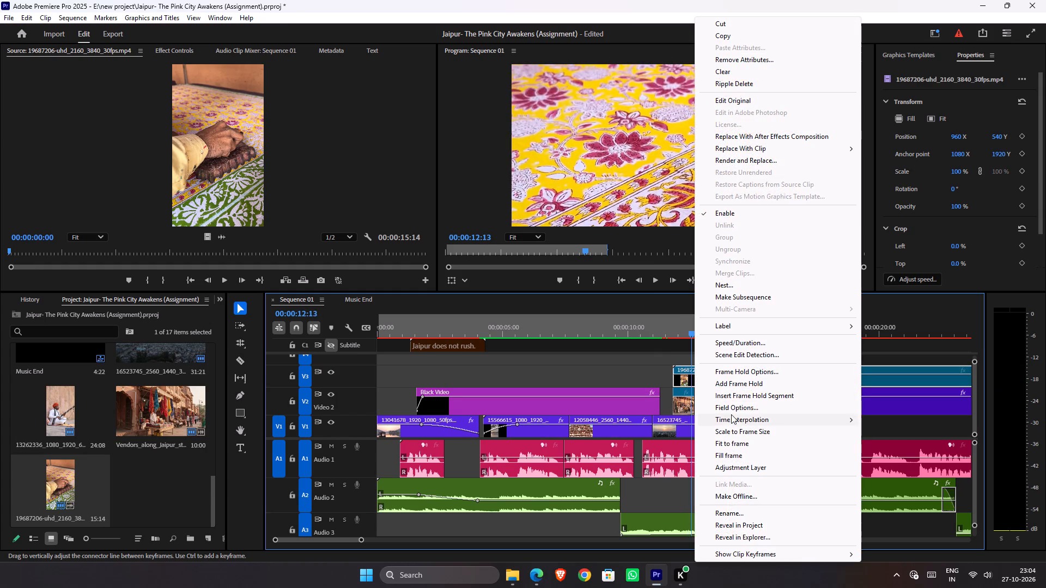
pyautogui.click(733, 455)
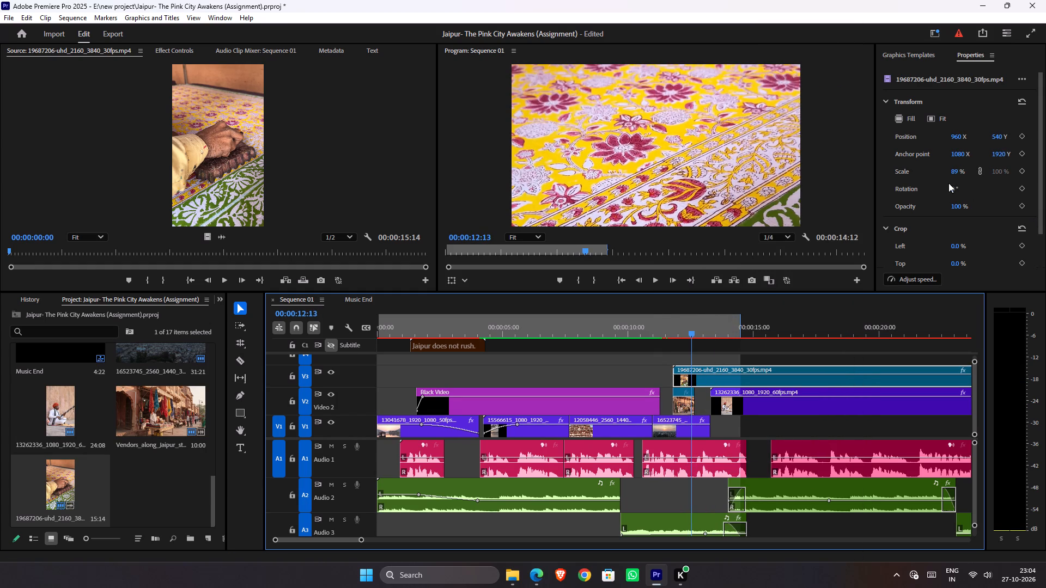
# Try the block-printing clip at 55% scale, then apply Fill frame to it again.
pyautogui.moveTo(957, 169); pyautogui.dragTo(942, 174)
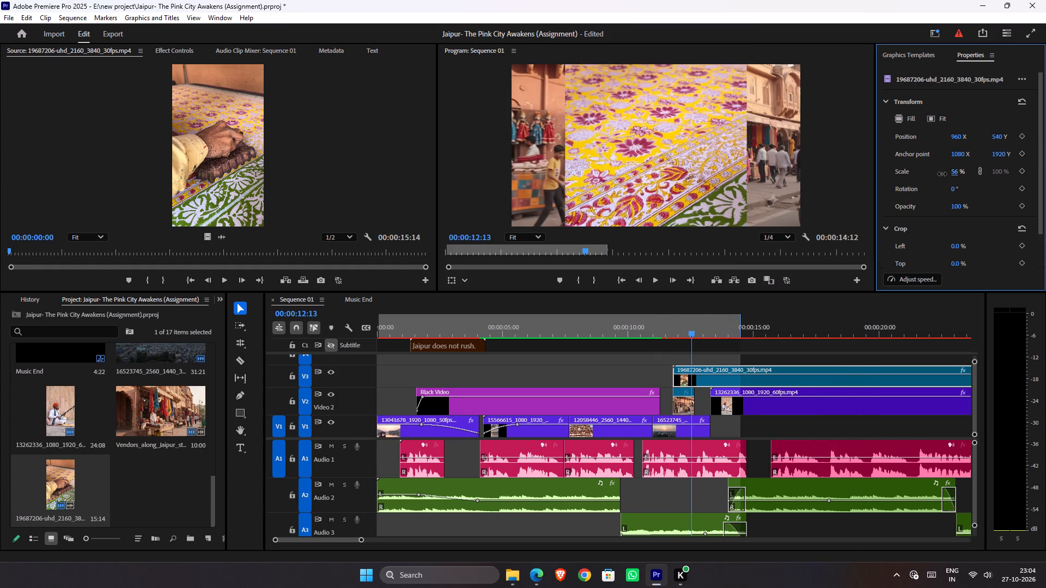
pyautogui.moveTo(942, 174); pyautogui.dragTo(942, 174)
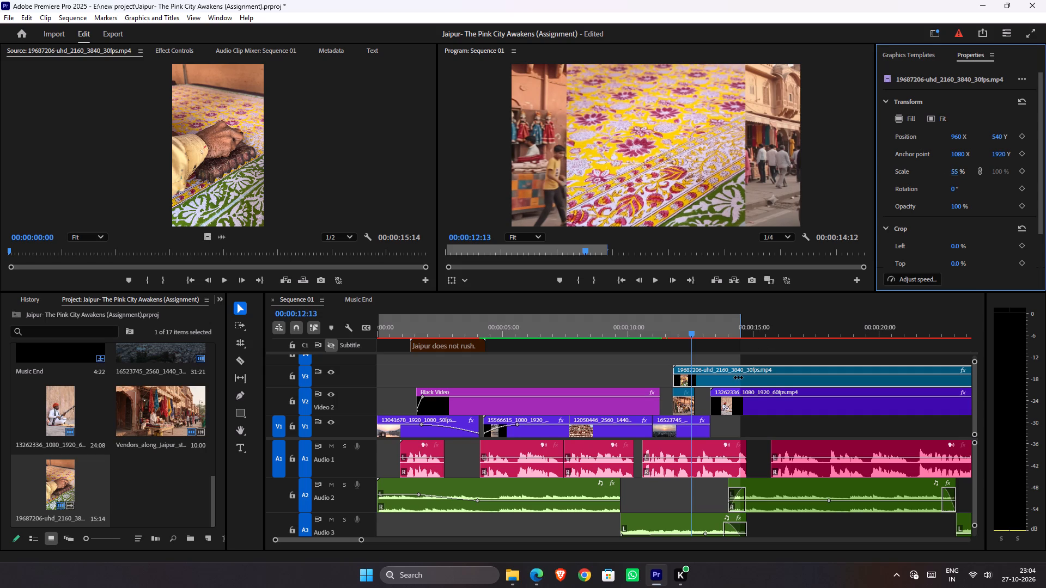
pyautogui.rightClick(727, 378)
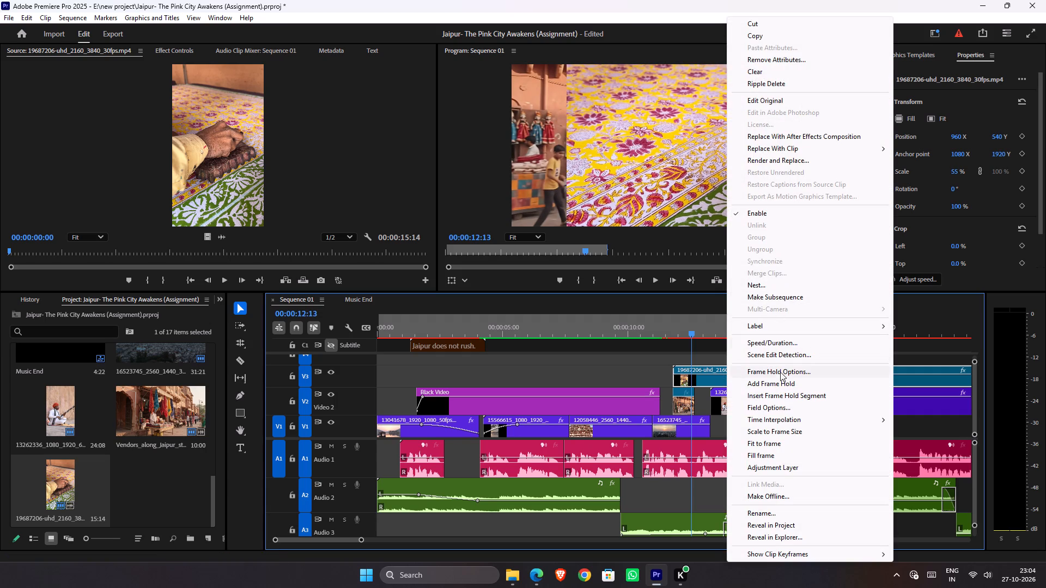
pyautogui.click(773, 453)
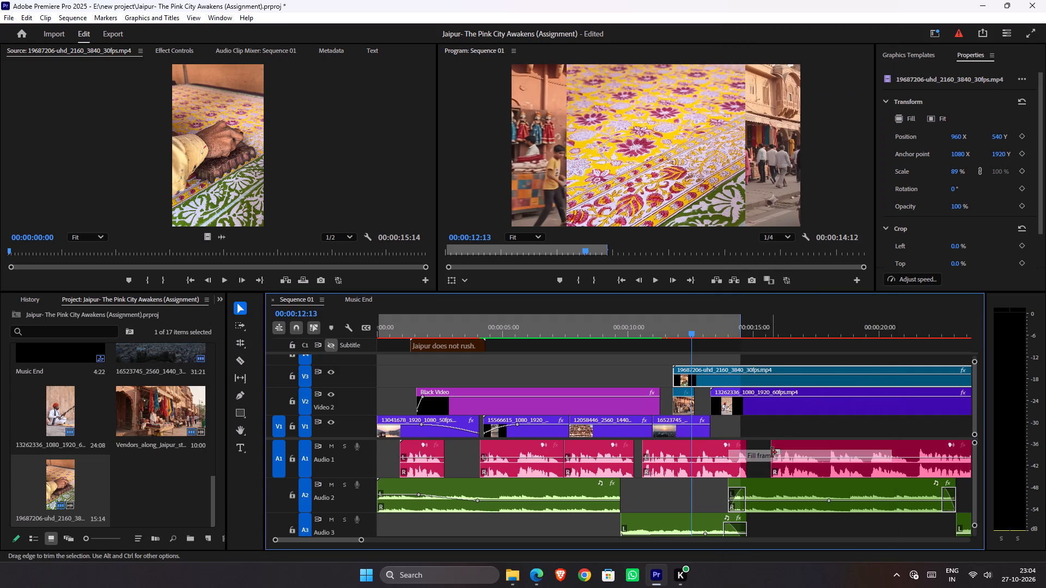
# Set the vertical position of the block-printing clip on V3 to 636 so the hand and block stay framed.
pyautogui.moveTo(998, 134); pyautogui.dragTo(926, 121)
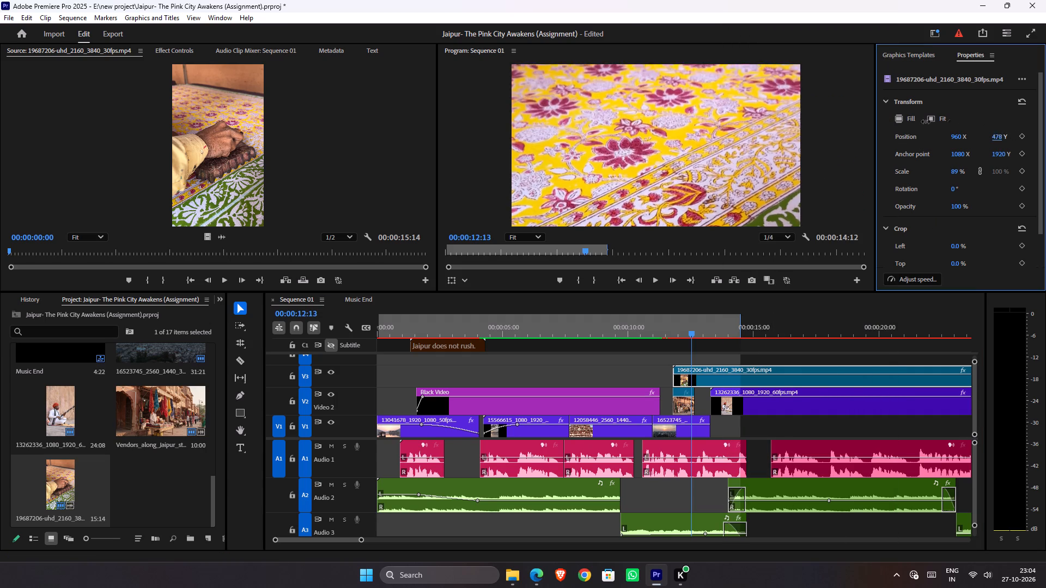
pyautogui.moveTo(926, 121); pyautogui.dragTo(819, 133)
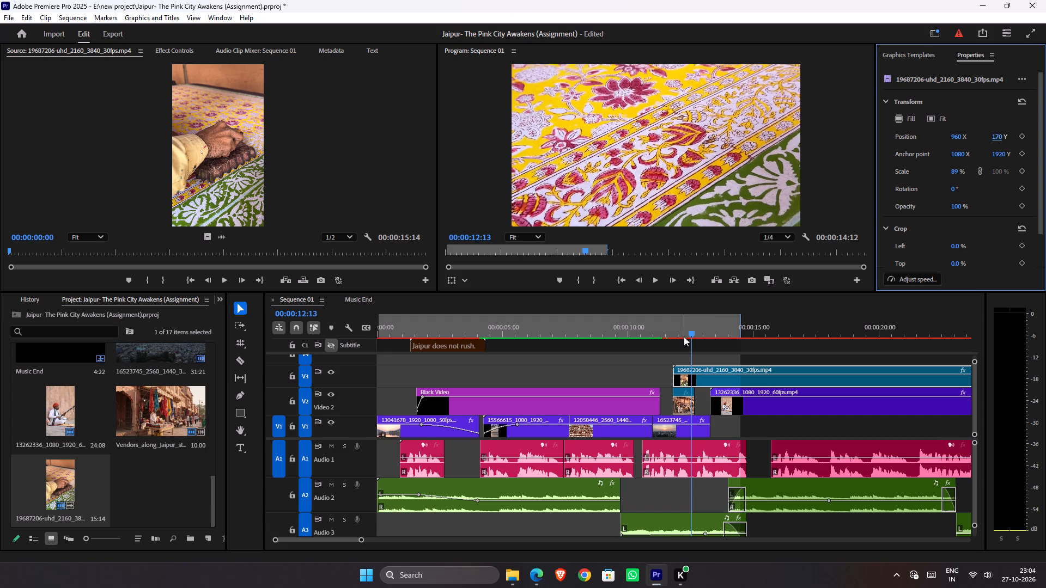
pyautogui.click(683, 333)
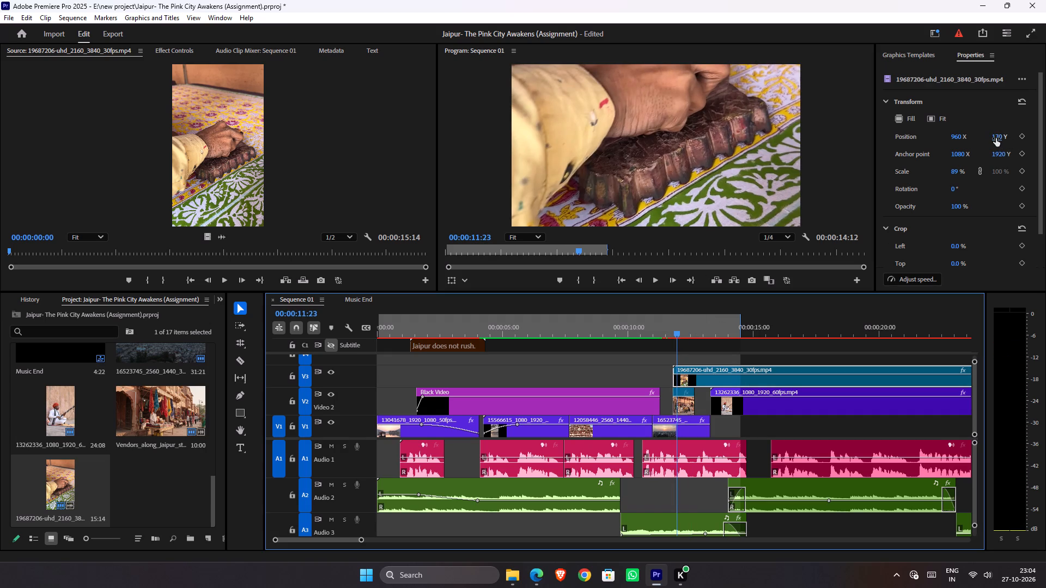
pyautogui.moveTo(996, 138); pyautogui.dragTo(1045, 125)
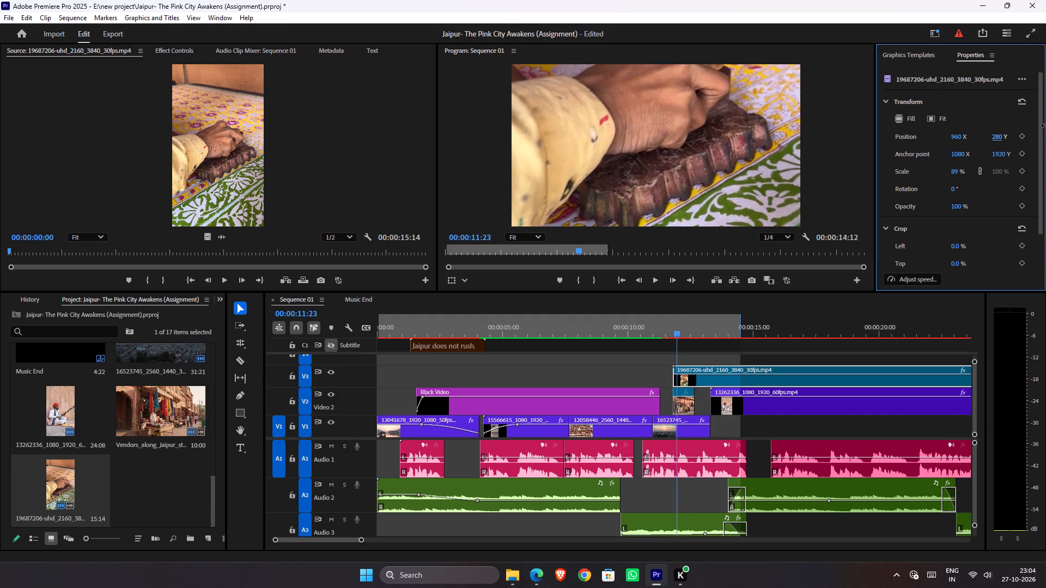
pyautogui.moveTo(1045, 125); pyautogui.dragTo(1045, 126)
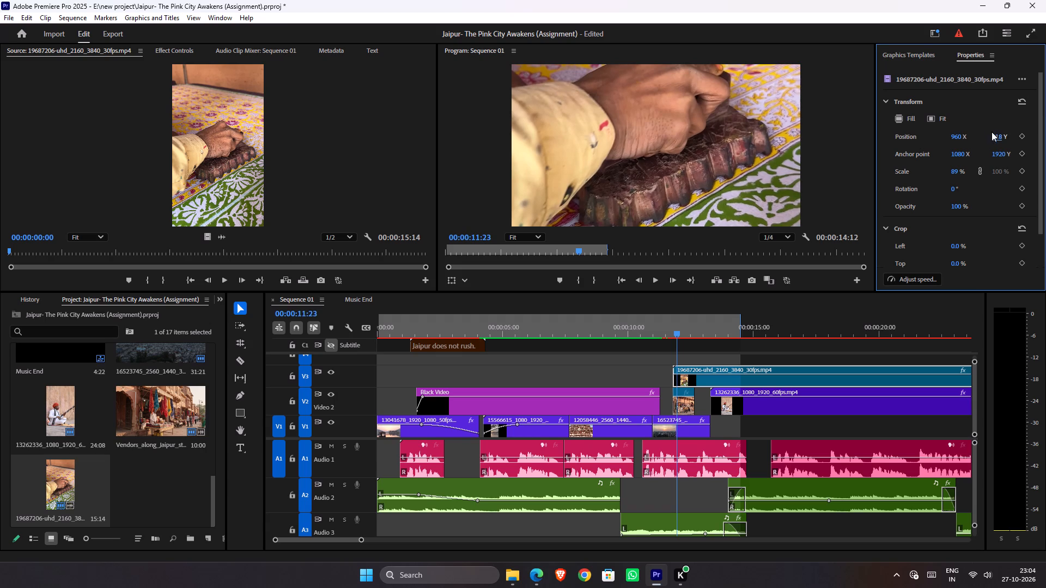
pyautogui.moveTo(1000, 137); pyautogui.dragTo(1045, 122)
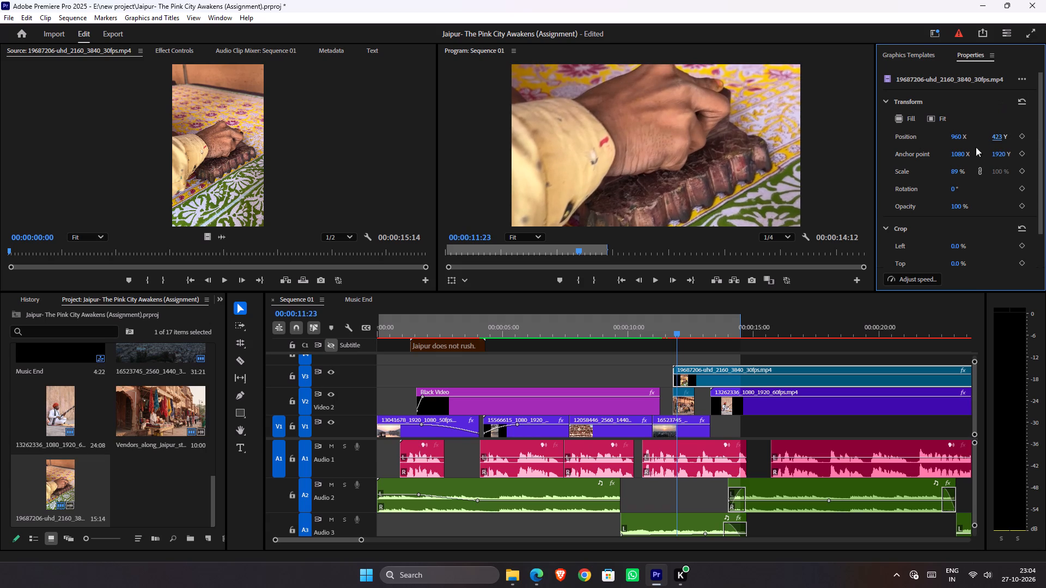
pyautogui.moveTo(1002, 142); pyautogui.dragTo(1045, 150)
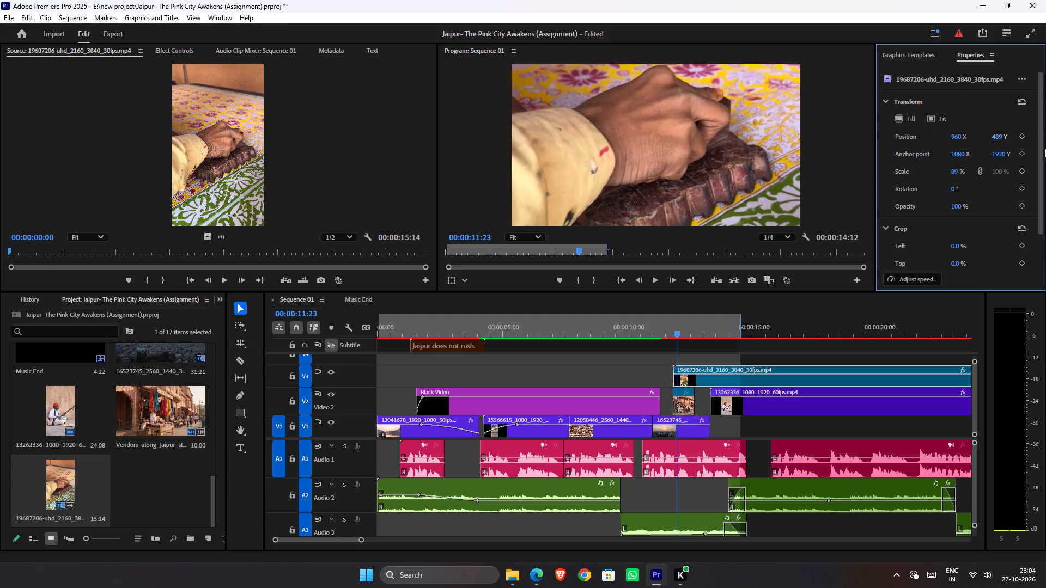
pyautogui.moveTo(999, 133); pyautogui.dragTo(999, 16)
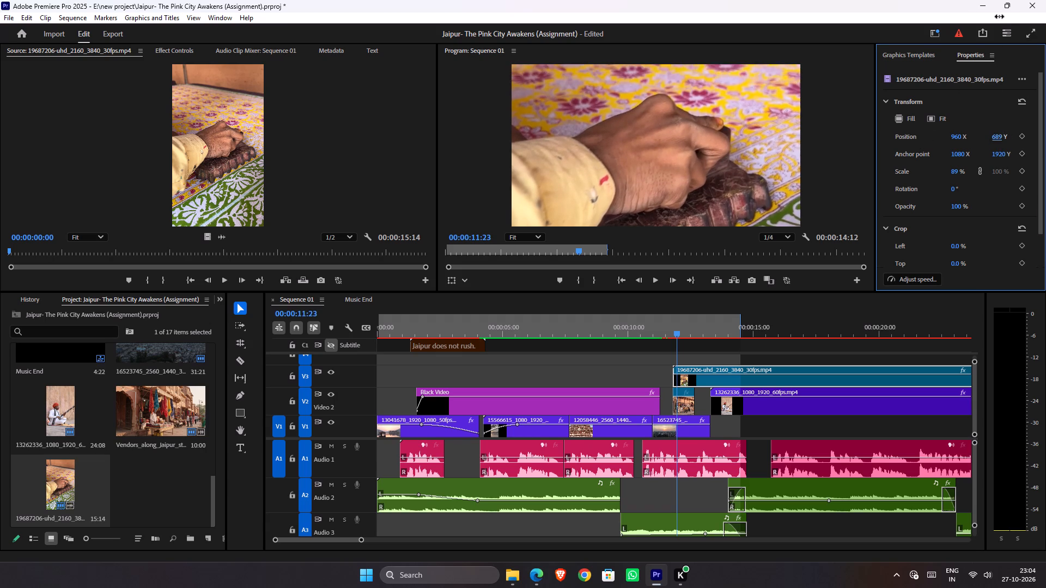
pyautogui.moveTo(999, 16); pyautogui.dragTo(1035, 90)
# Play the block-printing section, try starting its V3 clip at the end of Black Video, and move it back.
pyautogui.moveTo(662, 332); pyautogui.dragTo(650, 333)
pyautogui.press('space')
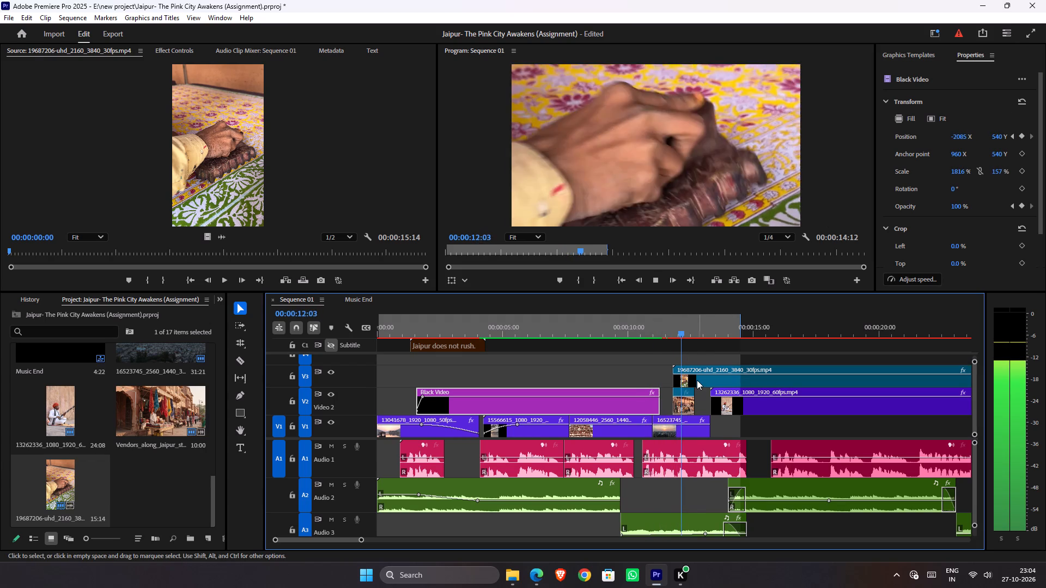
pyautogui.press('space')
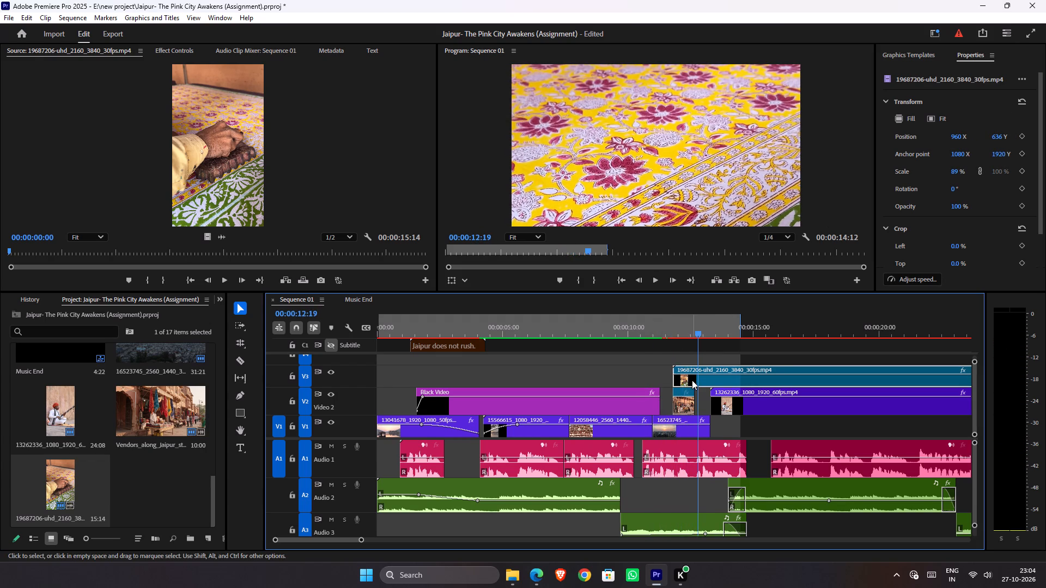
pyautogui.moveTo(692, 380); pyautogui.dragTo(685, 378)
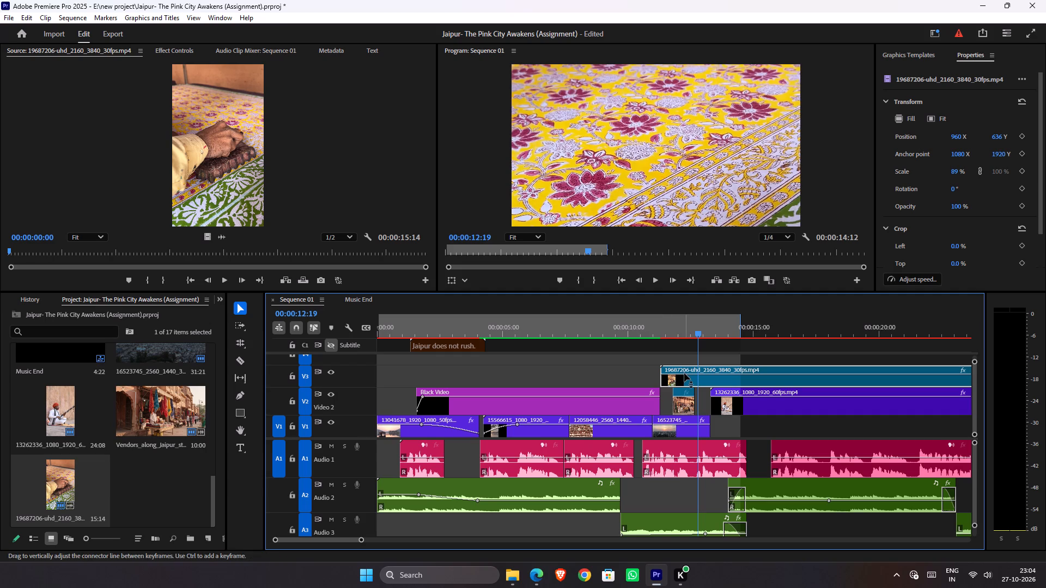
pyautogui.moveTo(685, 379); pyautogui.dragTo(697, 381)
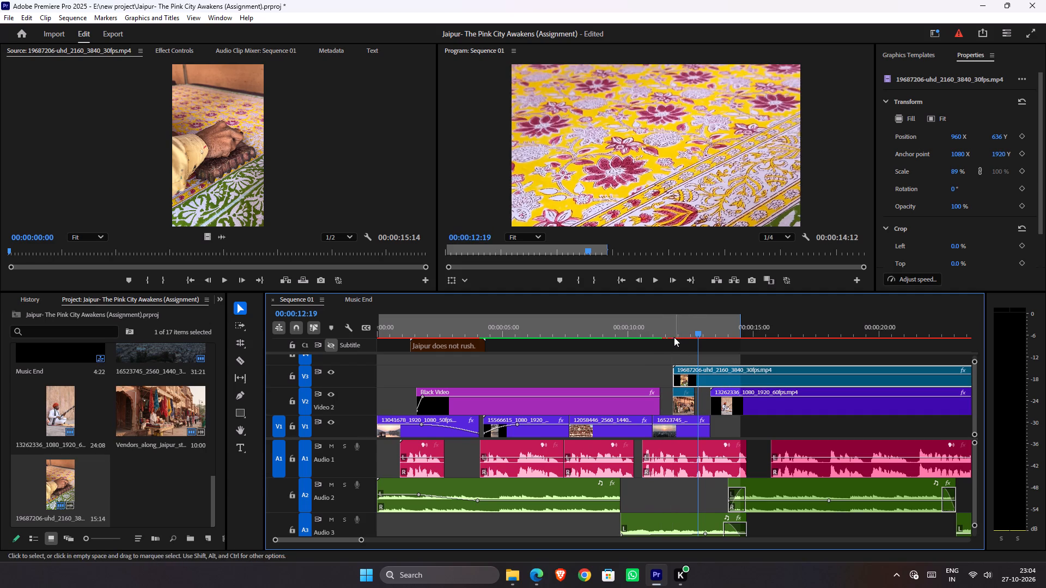
# Shift the block-printing clip on V3 later to start at about 00:00:12:05, playing the section before and after.
pyautogui.moveTo(672, 334); pyautogui.dragTo(642, 333)
pyautogui.press('space')
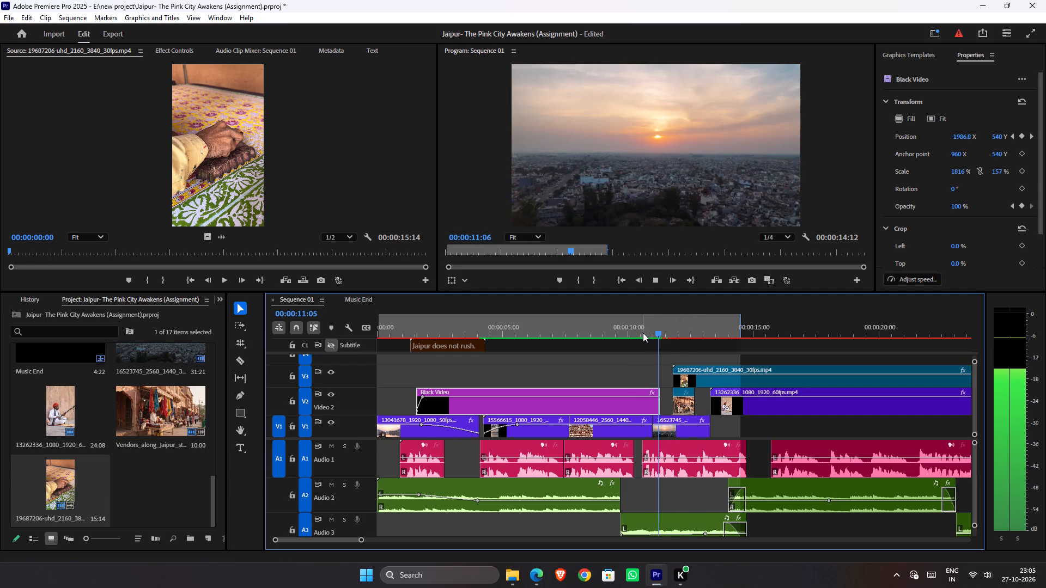
pyautogui.press('space')
pyautogui.press('space')
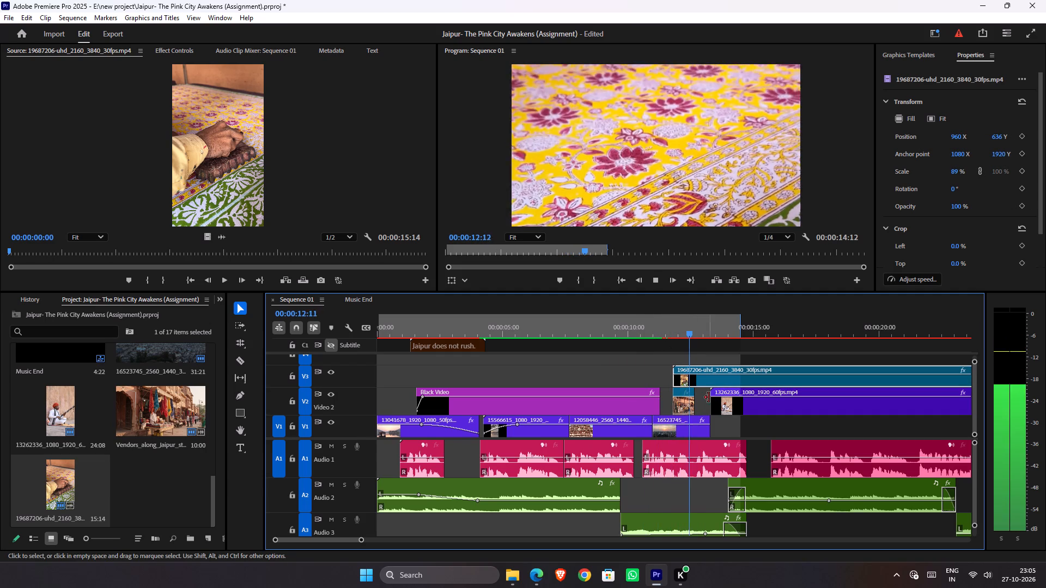
pyautogui.press('space')
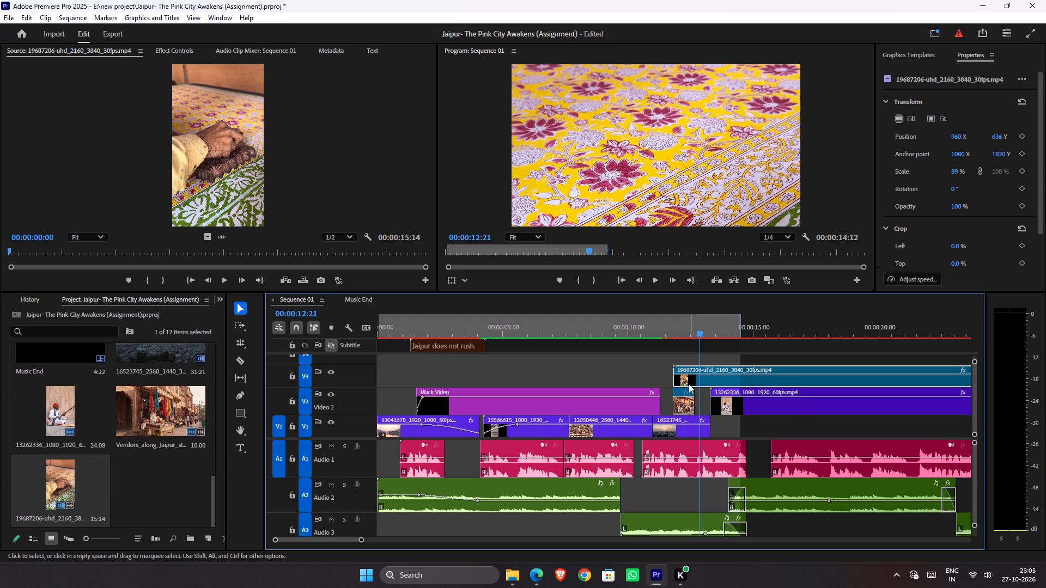
pyautogui.moveTo(685, 379); pyautogui.dragTo(696, 379)
pyautogui.moveTo(685, 336); pyautogui.dragTo(650, 329)
pyautogui.press('space')
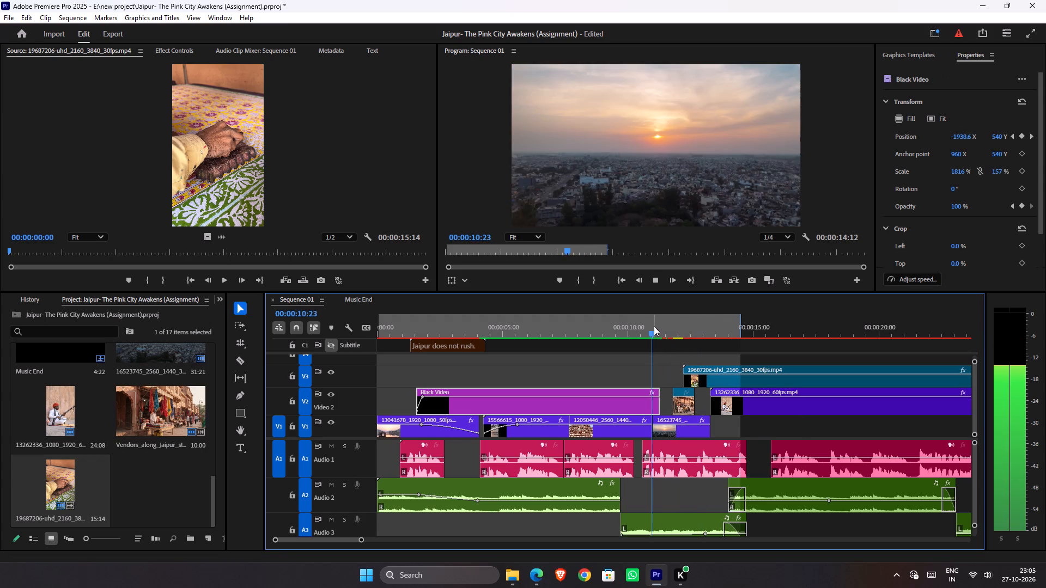
pyautogui.press('space')
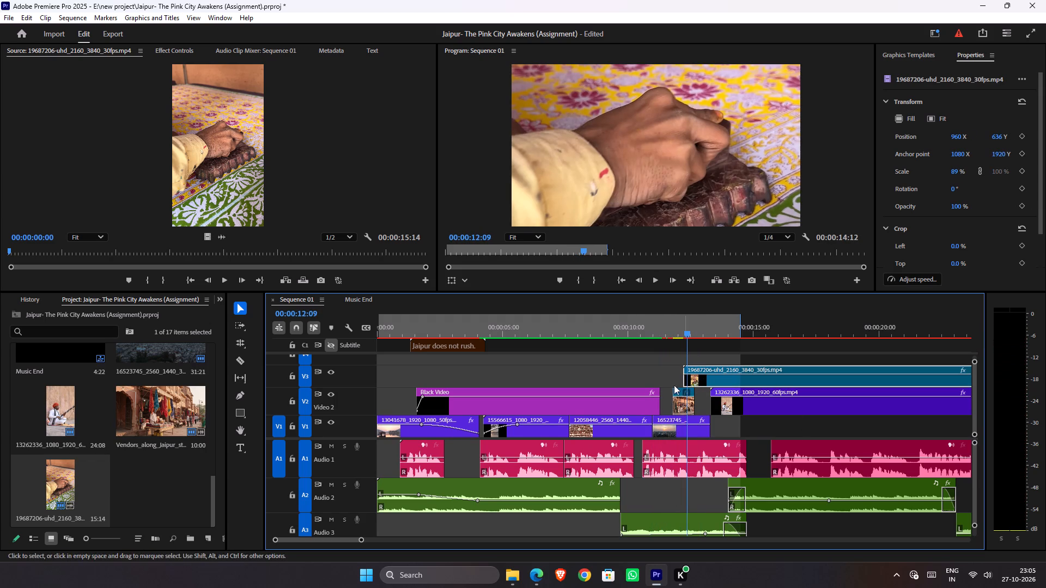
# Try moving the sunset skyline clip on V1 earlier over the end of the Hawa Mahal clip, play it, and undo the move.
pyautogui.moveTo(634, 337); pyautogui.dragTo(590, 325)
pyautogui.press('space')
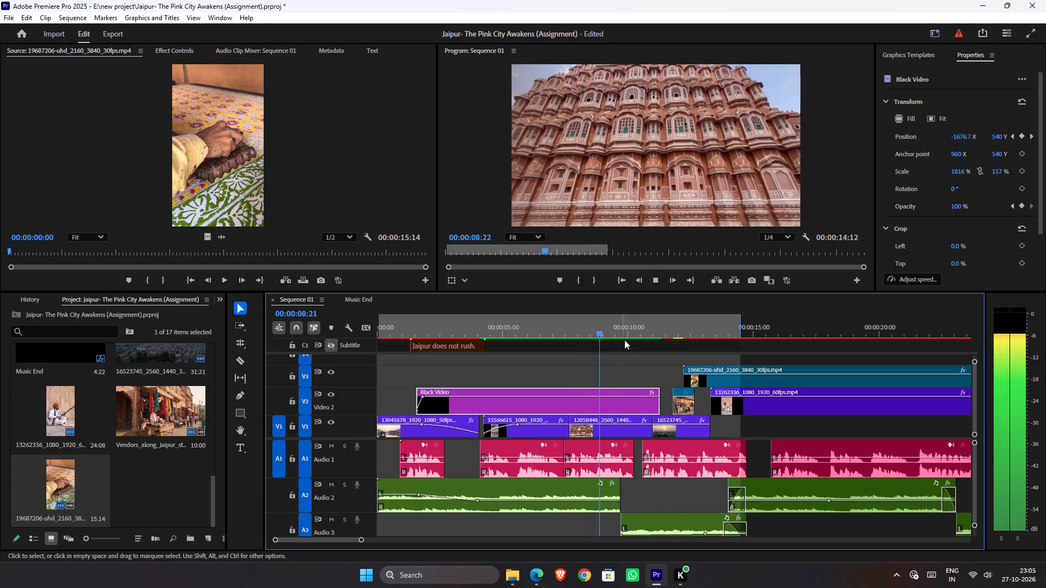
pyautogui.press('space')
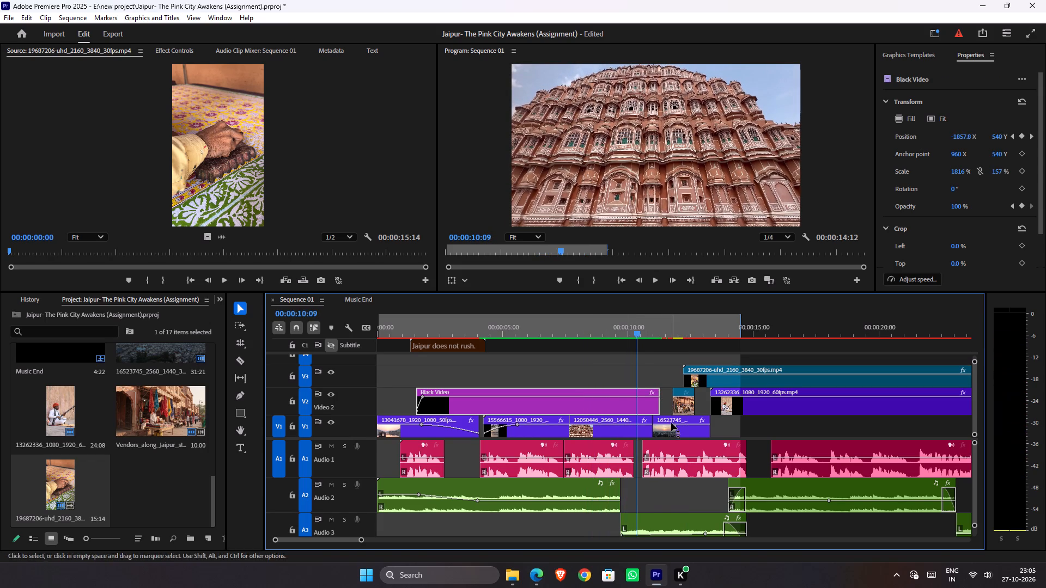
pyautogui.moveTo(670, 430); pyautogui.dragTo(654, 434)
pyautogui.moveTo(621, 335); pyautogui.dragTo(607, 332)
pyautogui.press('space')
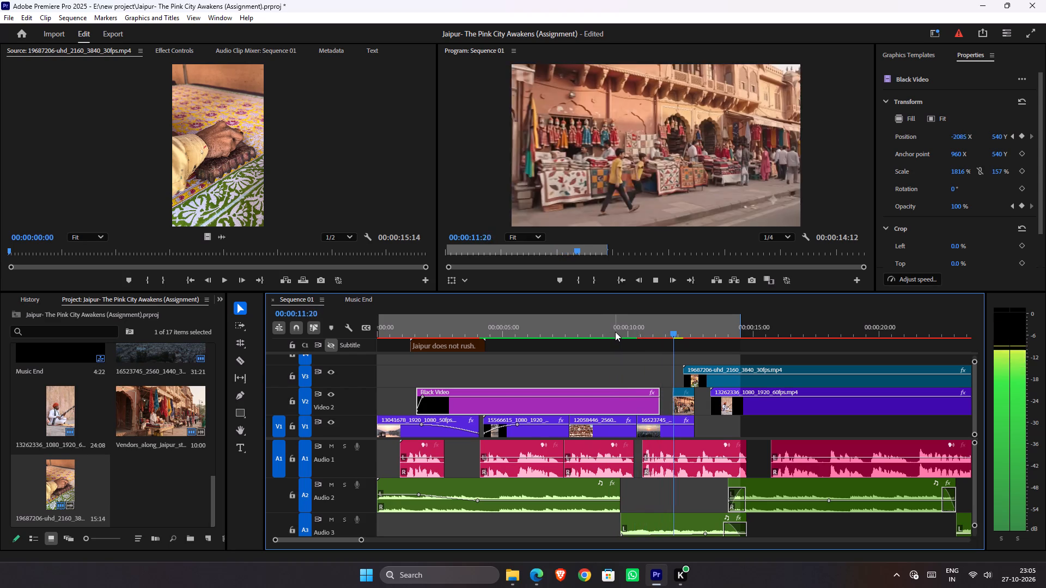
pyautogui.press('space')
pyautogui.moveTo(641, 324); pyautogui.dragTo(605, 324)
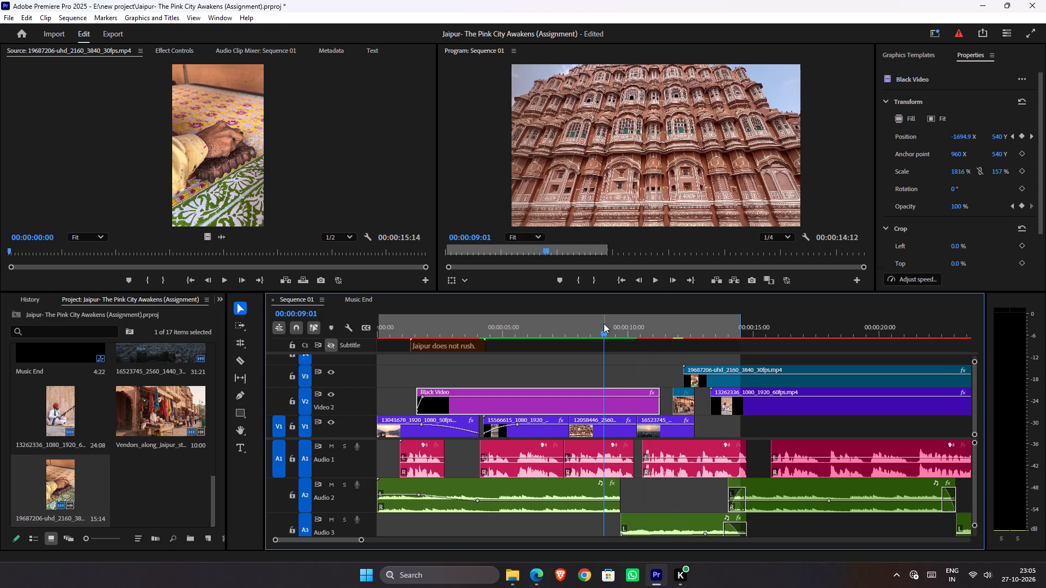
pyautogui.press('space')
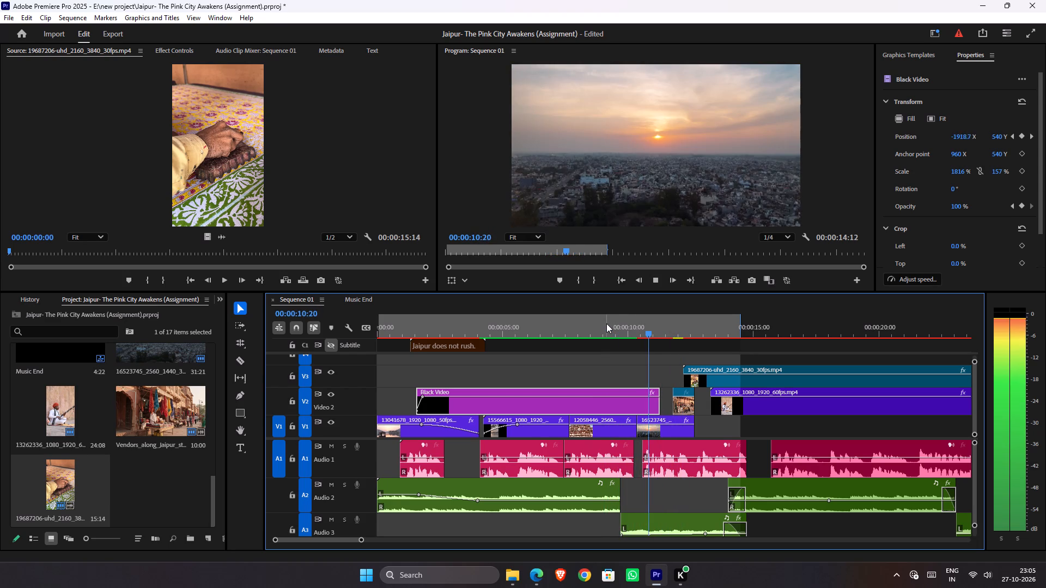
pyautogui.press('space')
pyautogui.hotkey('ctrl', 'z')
# Play the sequence from the Hawa Mahal clip through the skyline and street vendors shots to check the cut timing against the audio.
pyautogui.moveTo(617, 339); pyautogui.dragTo(611, 335)
pyautogui.click(607, 328)
pyautogui.press('space')
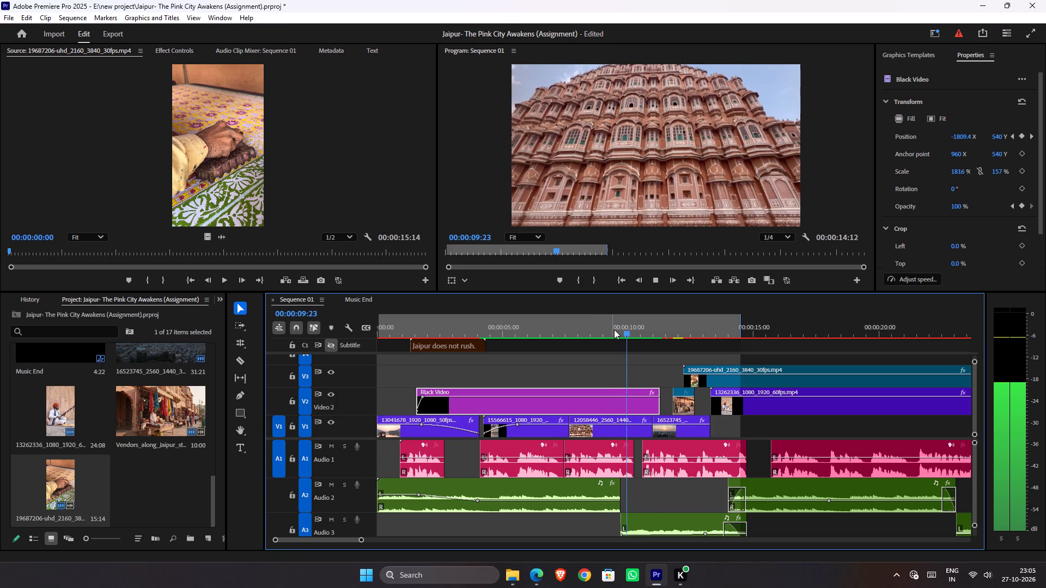
pyautogui.press('space')
pyautogui.press('space')
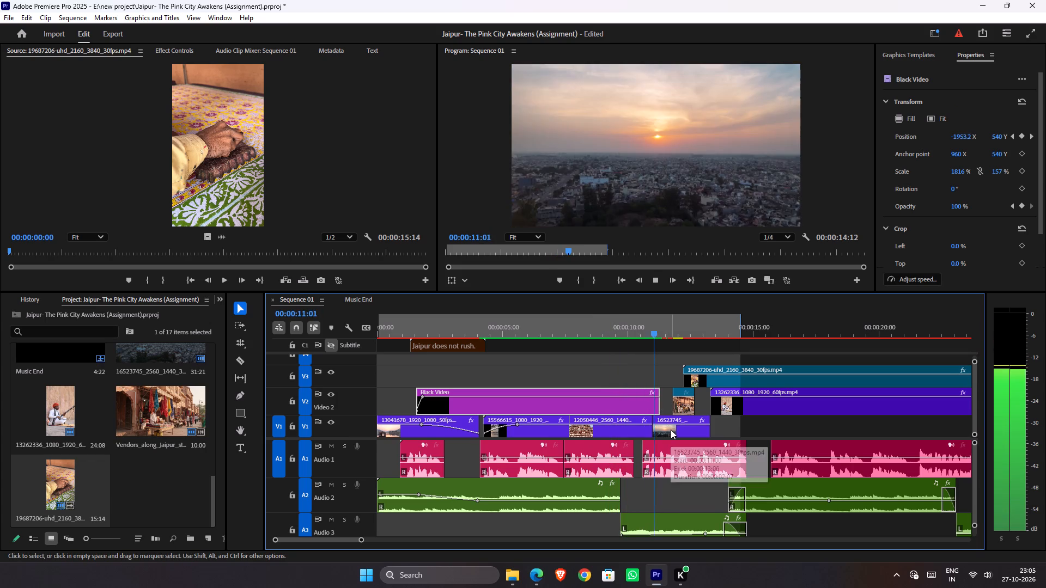
pyautogui.press('space')
pyautogui.press('space')
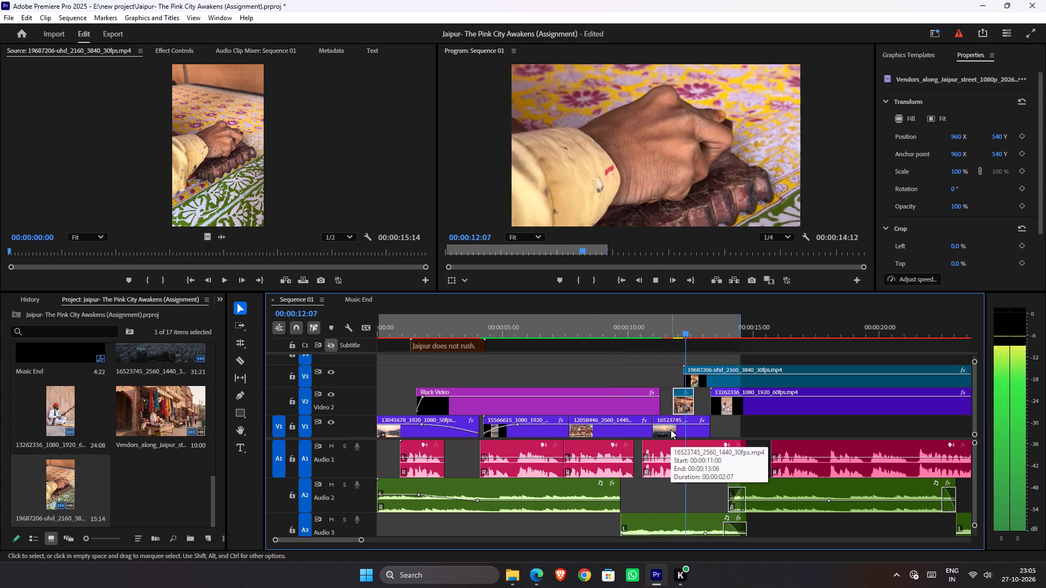
pyautogui.press('space')
pyautogui.click(655, 332)
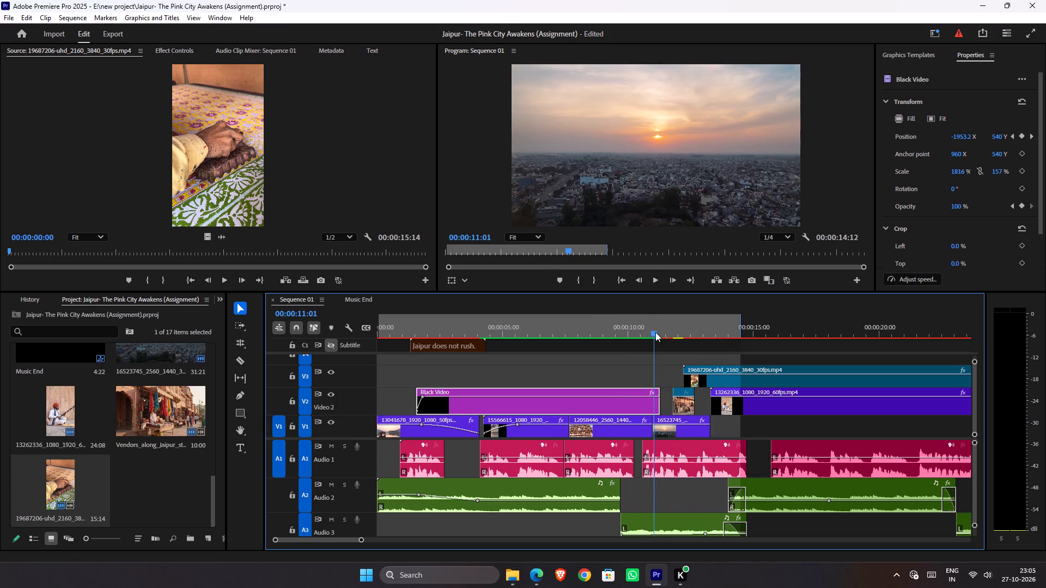
pyautogui.press('space')
pyautogui.press('space')
pyautogui.press('space')
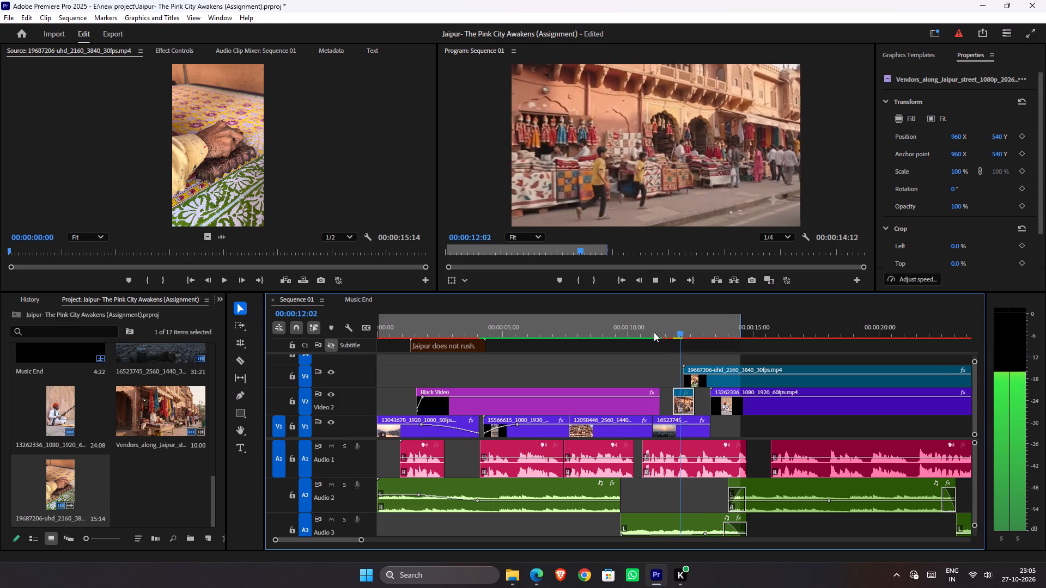
pyautogui.press('space')
# Split the block-printing clip on V3 at 00:00:12:23 and delete the portion after the cut.
pyautogui.press('space')
pyautogui.press('space')
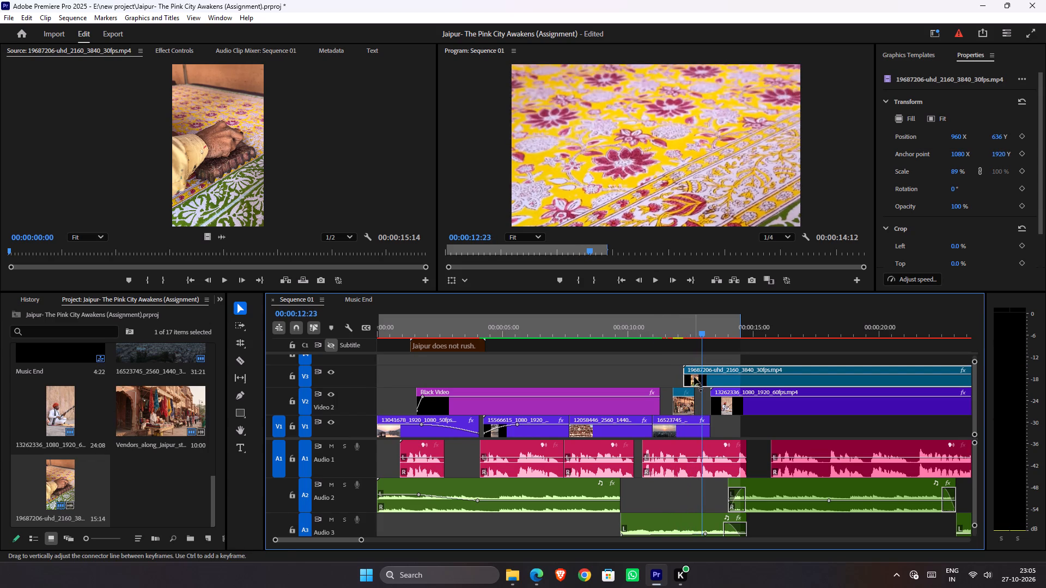
pyautogui.hotkey('ctrl', 'k')
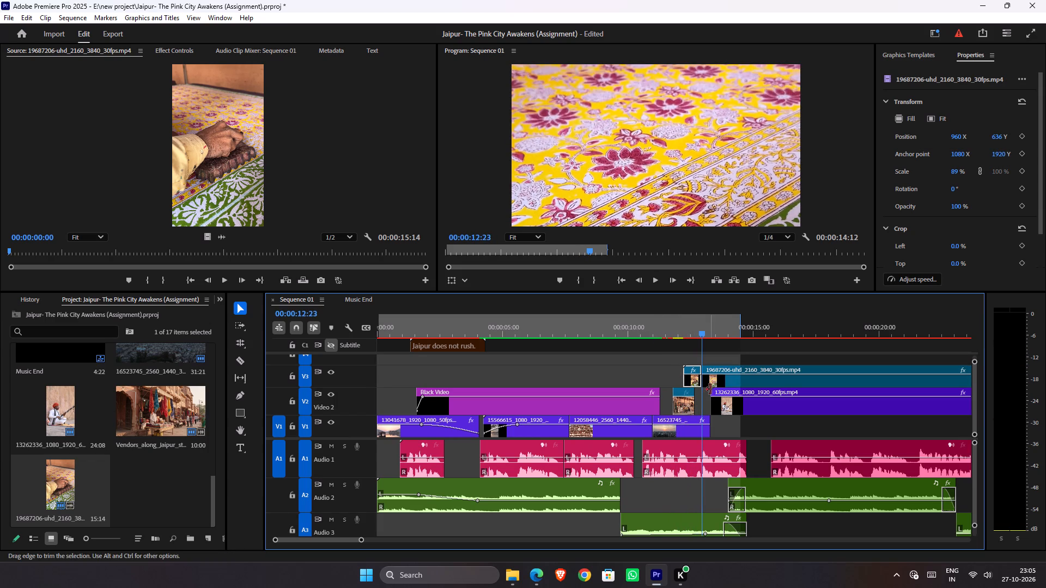
pyautogui.click(721, 385)
pyautogui.press('\\')
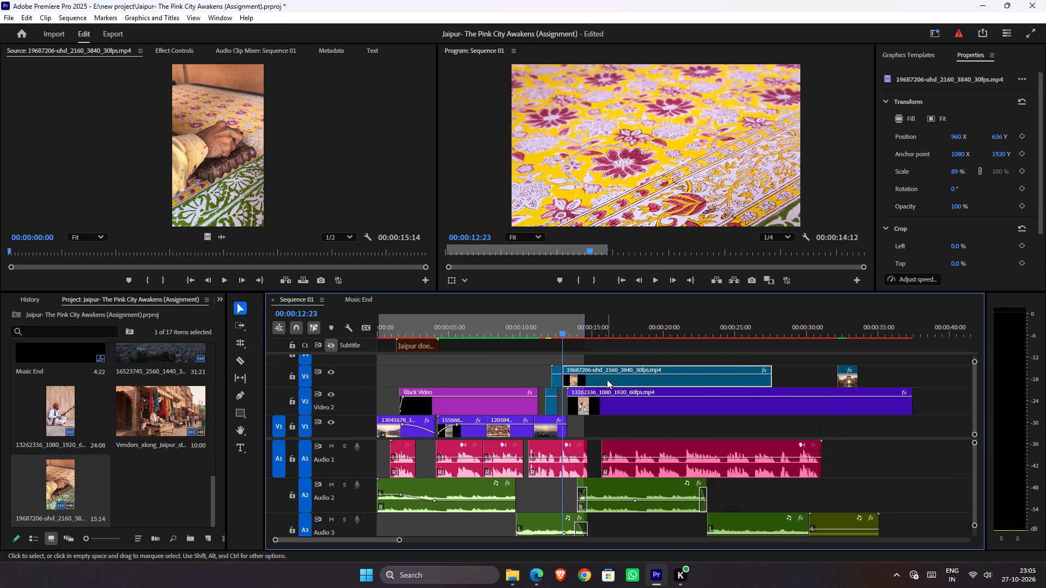
pyautogui.press('Delete')
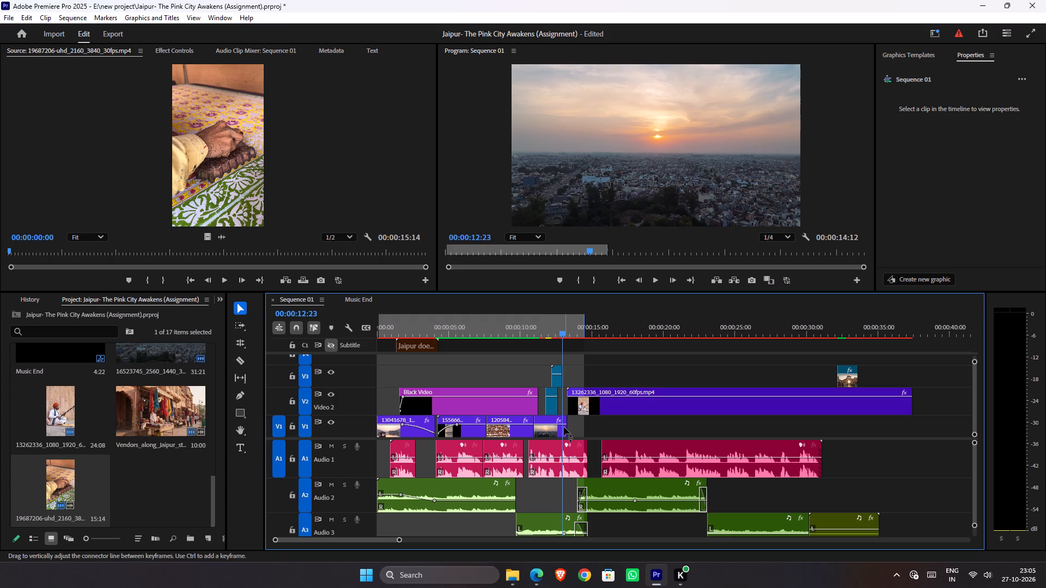
# Trim the end of the sunset skyline clip on V1 to the street vendors clip's end on V2, and play the section.
pyautogui.moveTo(567, 427); pyautogui.dragTo(558, 427)
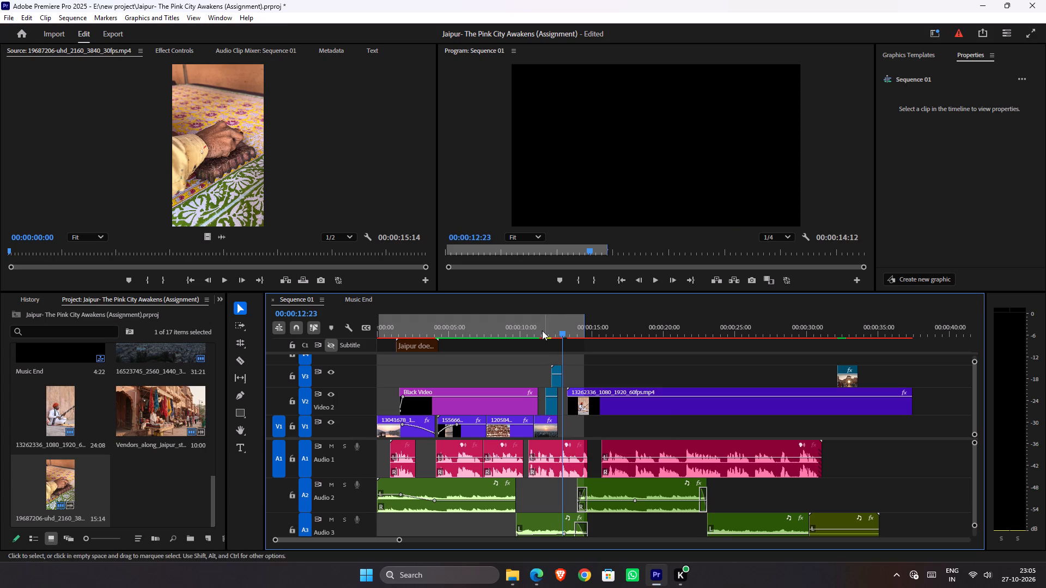
pyautogui.moveTo(562, 333); pyautogui.dragTo(543, 334)
pyautogui.press('space')
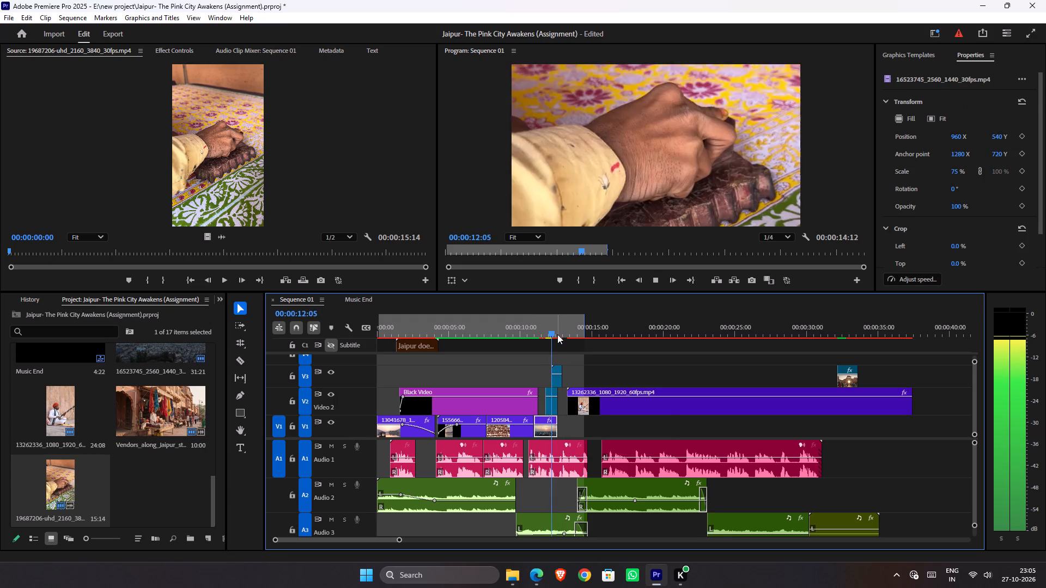
pyautogui.press('space')
# Load the "Jaipur! The city that holds history!!" video from the Downloads folder into Premiere Pro's Source Monitor.
pyautogui.hotkey('alt', 'Tab')
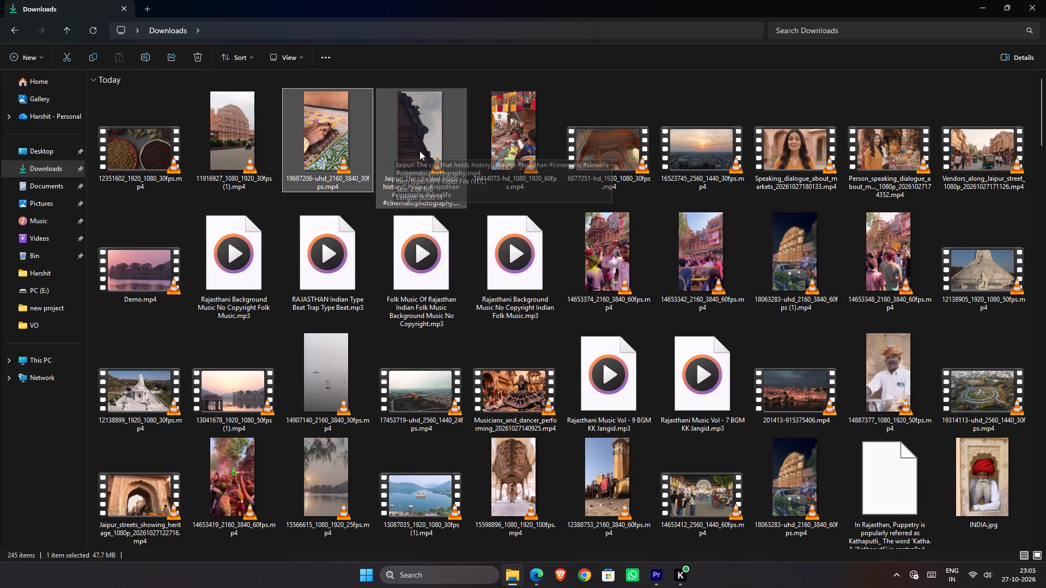
pyautogui.moveTo(424, 151); pyautogui.dragTo(472, 268)
pyautogui.hotkey('alt', 'Tab')
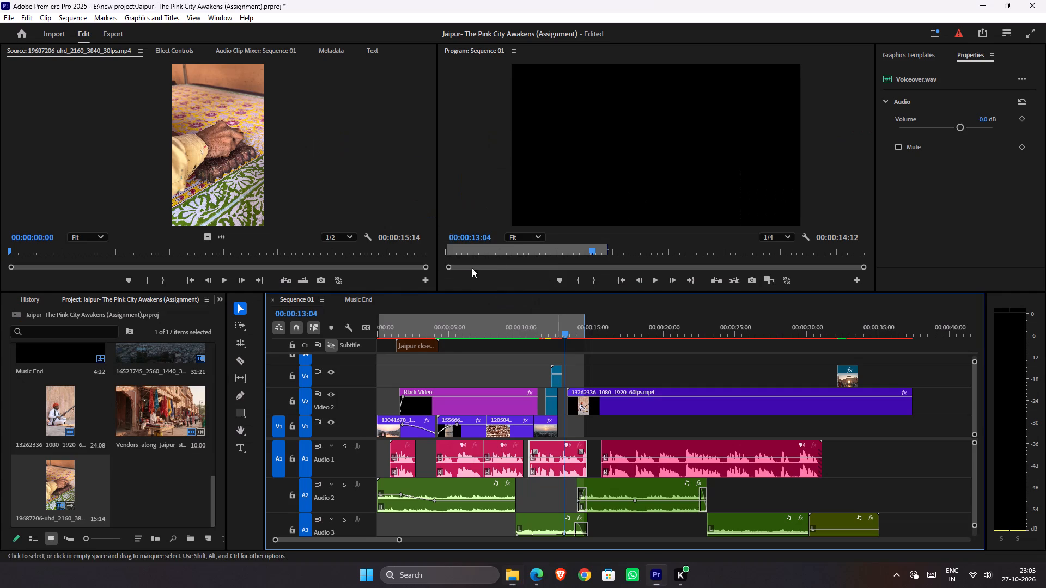
pyautogui.moveTo(472, 268); pyautogui.dragTo(251, 154)
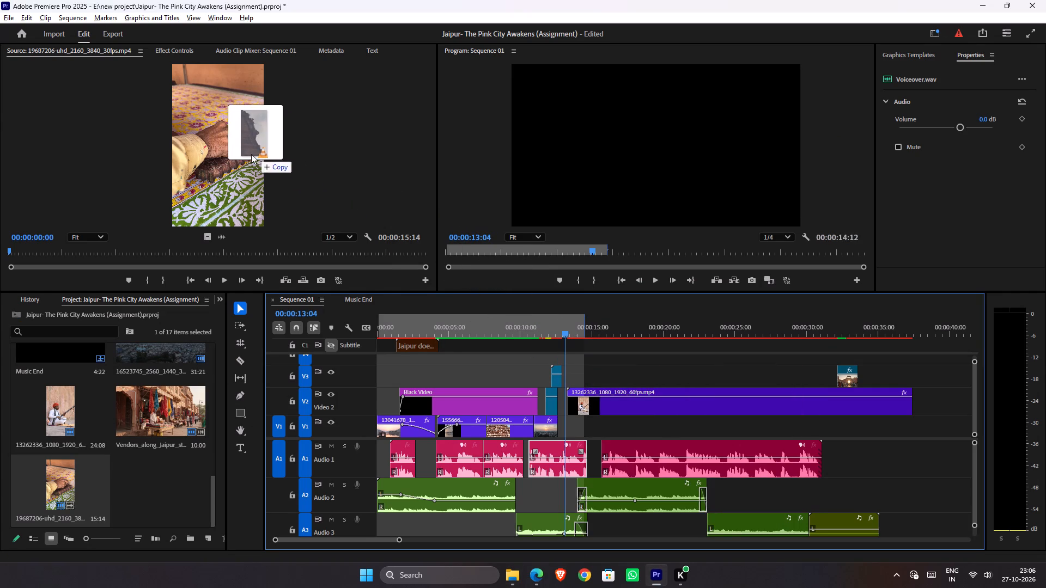
pyautogui.moveTo(251, 154); pyautogui.dragTo(242, 151)
# Find the hanging textiles shot in the source video and mark its In point at 00:00:05:28.
pyautogui.moveTo(65, 250); pyautogui.dragTo(69, 251)
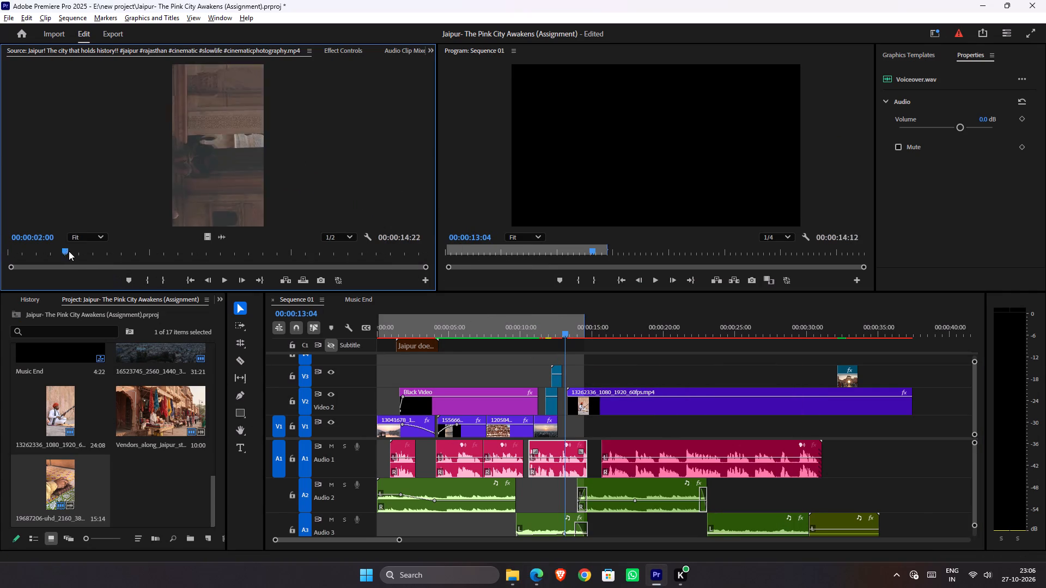
pyautogui.moveTo(69, 251); pyautogui.dragTo(95, 264)
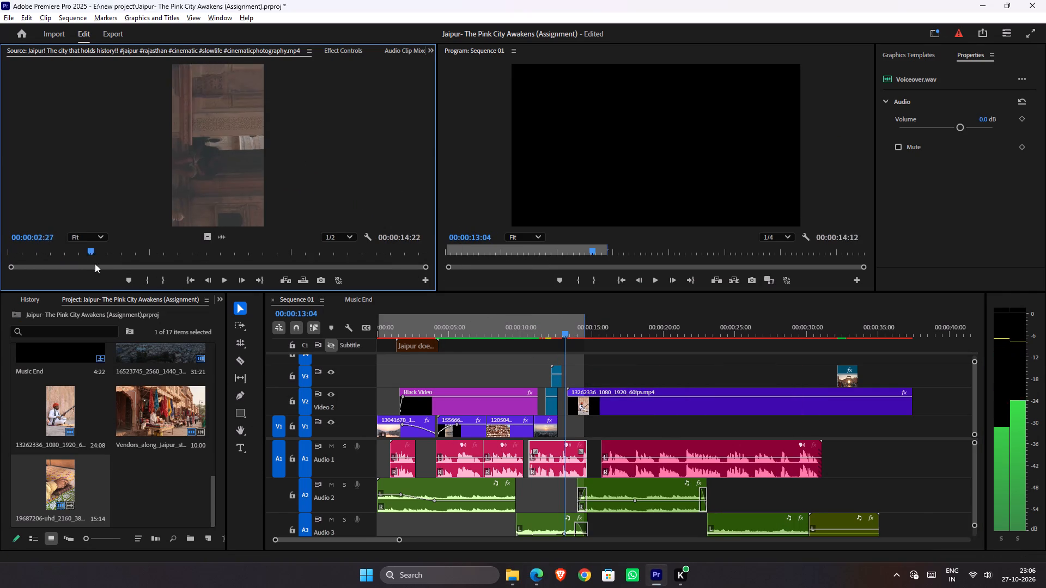
pyautogui.moveTo(95, 264); pyautogui.dragTo(175, 275)
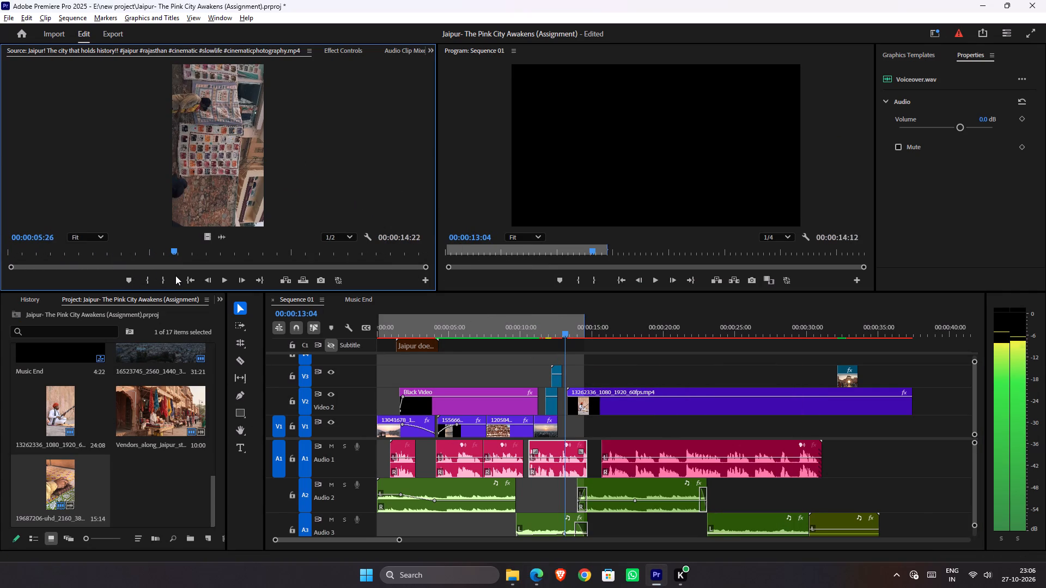
pyautogui.moveTo(175, 275); pyautogui.dragTo(173, 278)
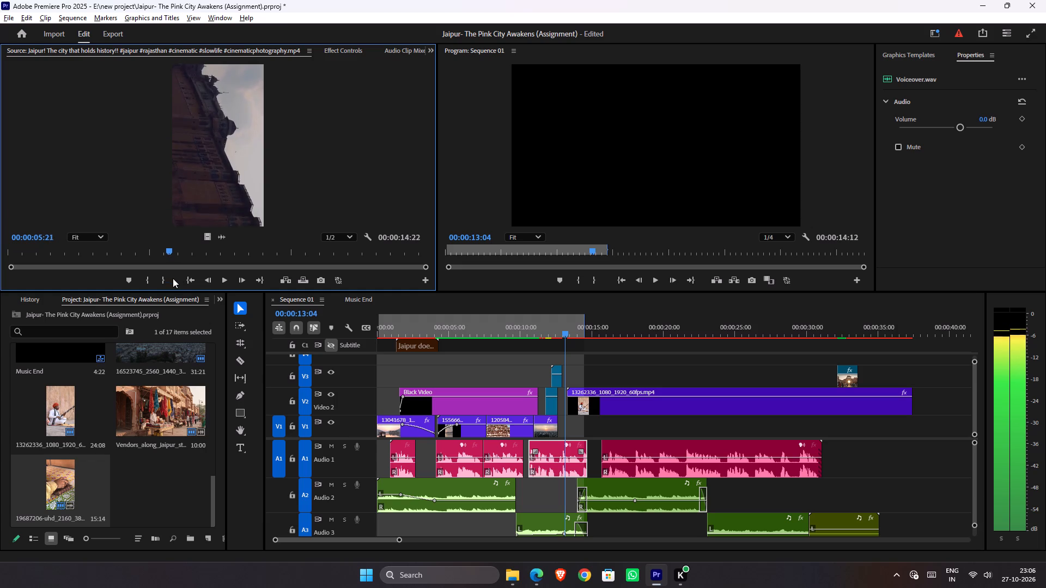
pyautogui.moveTo(173, 278); pyautogui.dragTo(177, 280)
pyautogui.press('i')
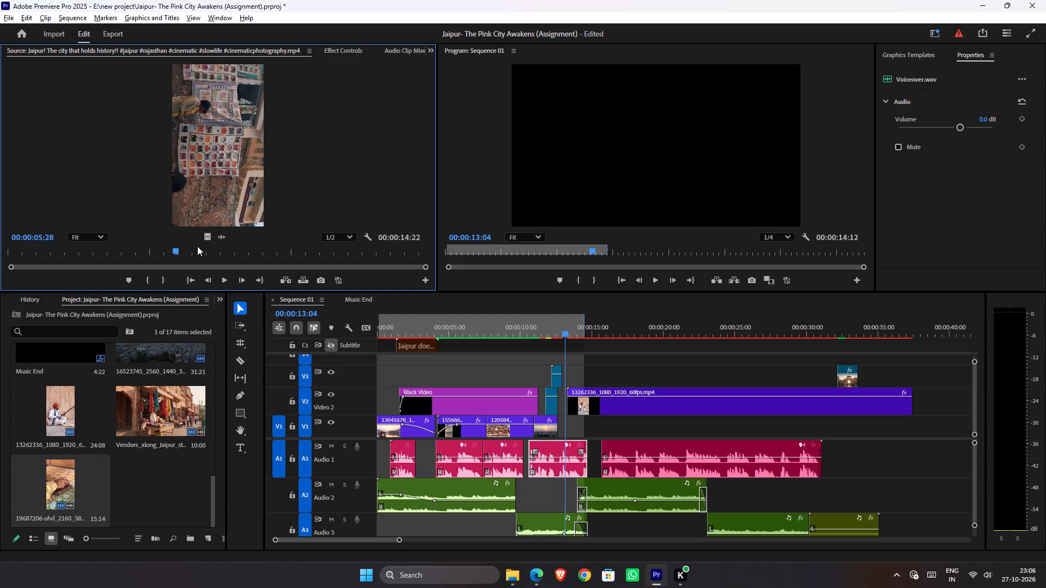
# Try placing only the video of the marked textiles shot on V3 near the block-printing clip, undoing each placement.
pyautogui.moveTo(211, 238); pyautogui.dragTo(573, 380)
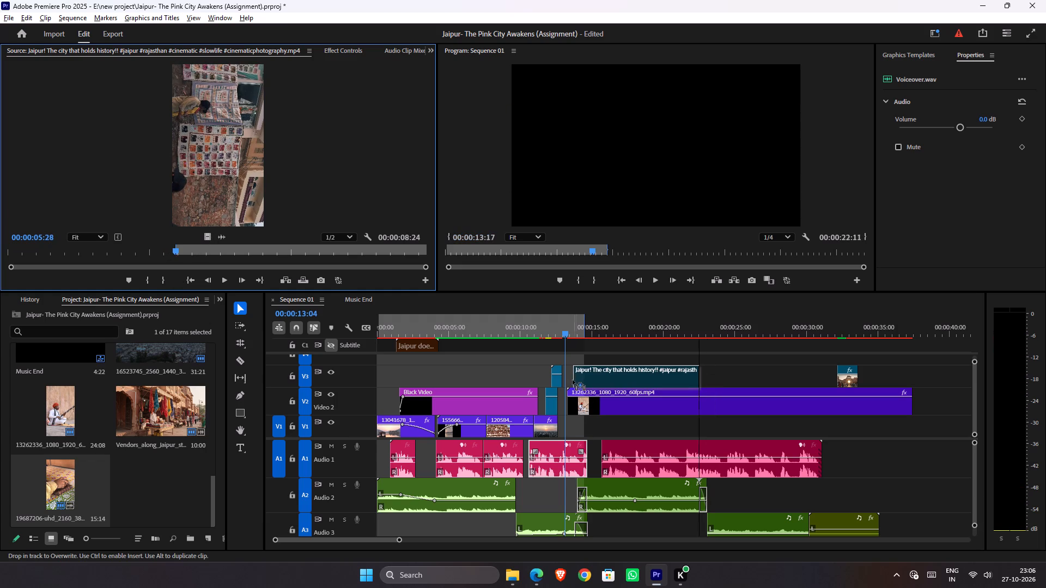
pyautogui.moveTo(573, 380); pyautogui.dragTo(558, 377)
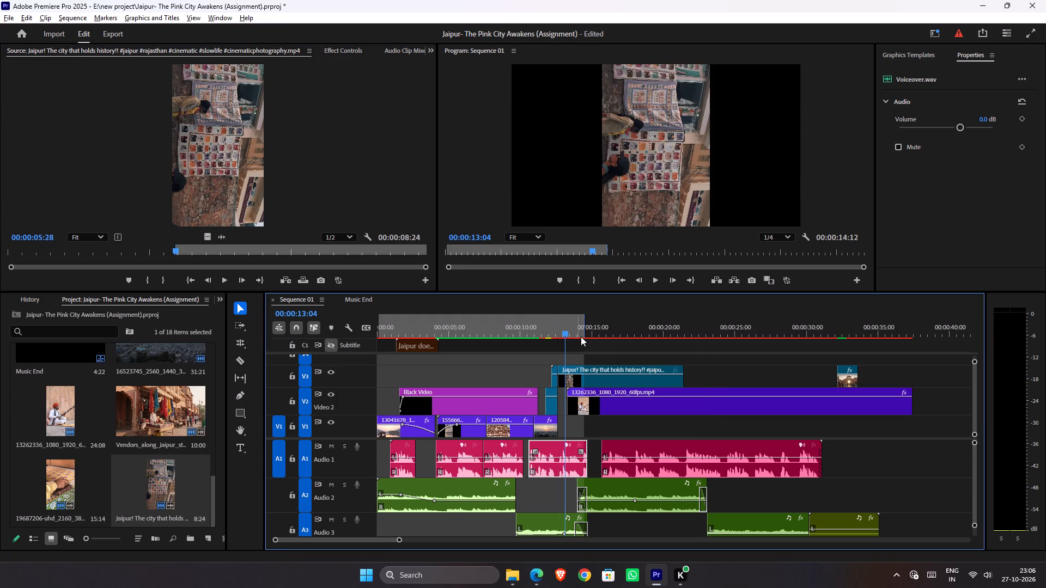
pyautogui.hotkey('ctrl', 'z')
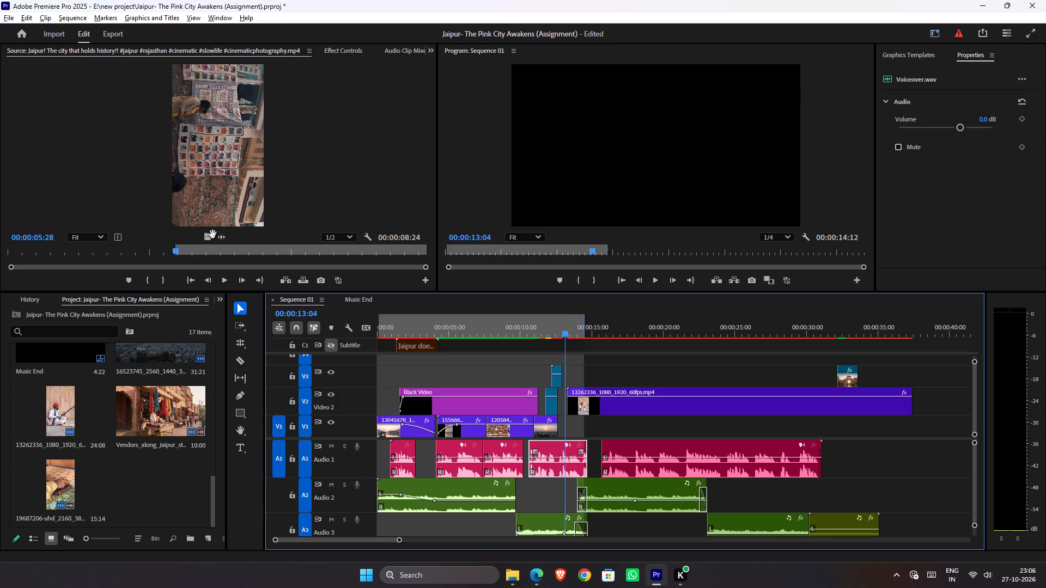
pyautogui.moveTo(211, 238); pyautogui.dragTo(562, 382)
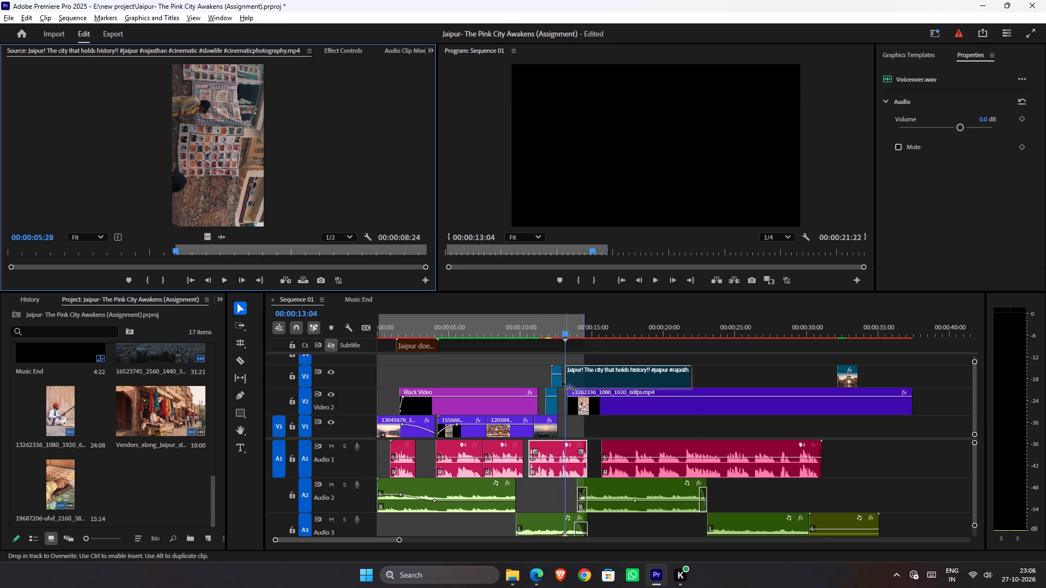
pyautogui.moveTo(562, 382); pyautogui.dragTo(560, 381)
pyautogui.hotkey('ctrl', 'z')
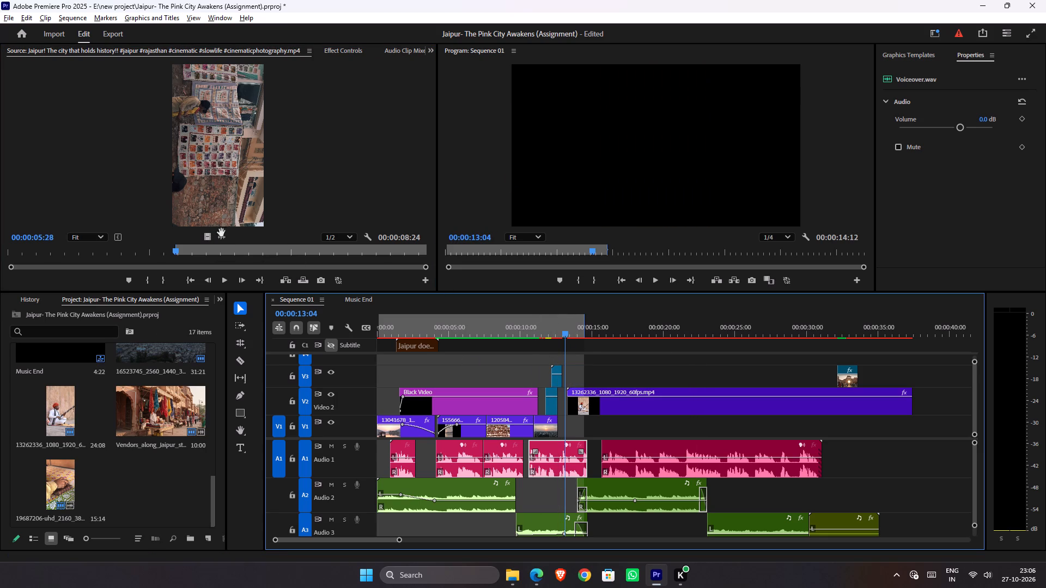
# Place only the video of the marked textiles shot on V3 directly after the block-printing clip and play the section.
pyautogui.moveTo(206, 237); pyautogui.dragTo(557, 375)
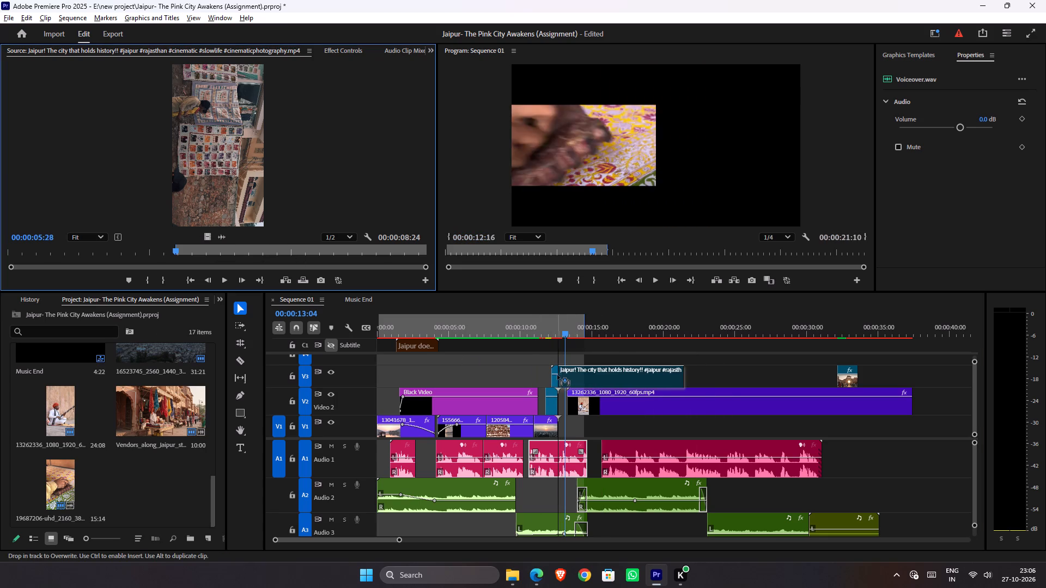
pyautogui.moveTo(557, 375); pyautogui.dragTo(562, 376)
pyautogui.click(544, 324)
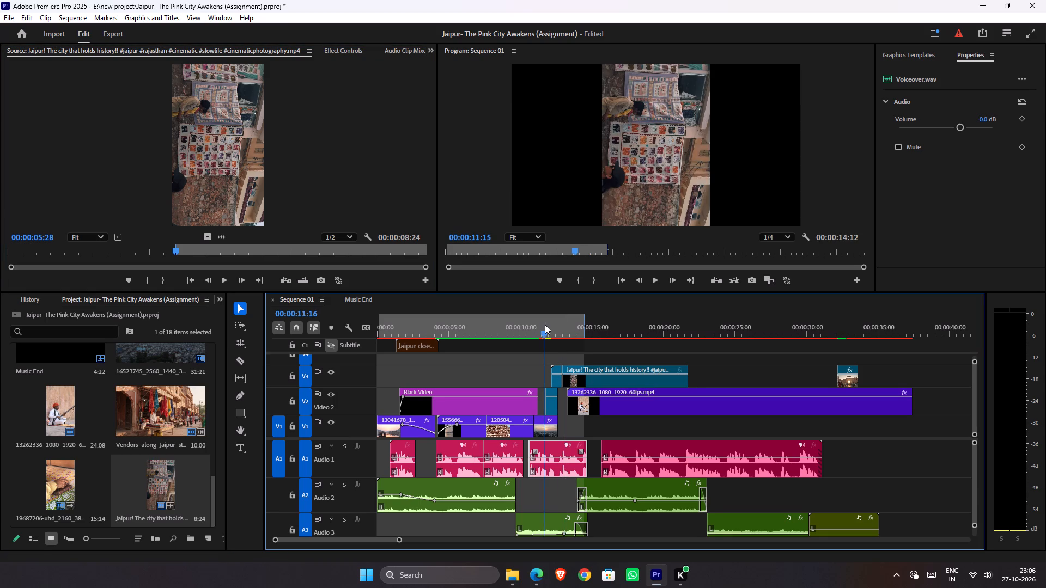
pyautogui.keyDown('alt'); pyautogui.scroll(1, 575, 367); pyautogui.keyUp('alt')
pyautogui.keyDown('alt'); pyautogui.scroll(-1, 575, 367); pyautogui.keyUp('alt')
pyautogui.keyDown('alt'); pyautogui.scroll(8, 575, 367); pyautogui.keyUp('alt')
pyautogui.press('space')
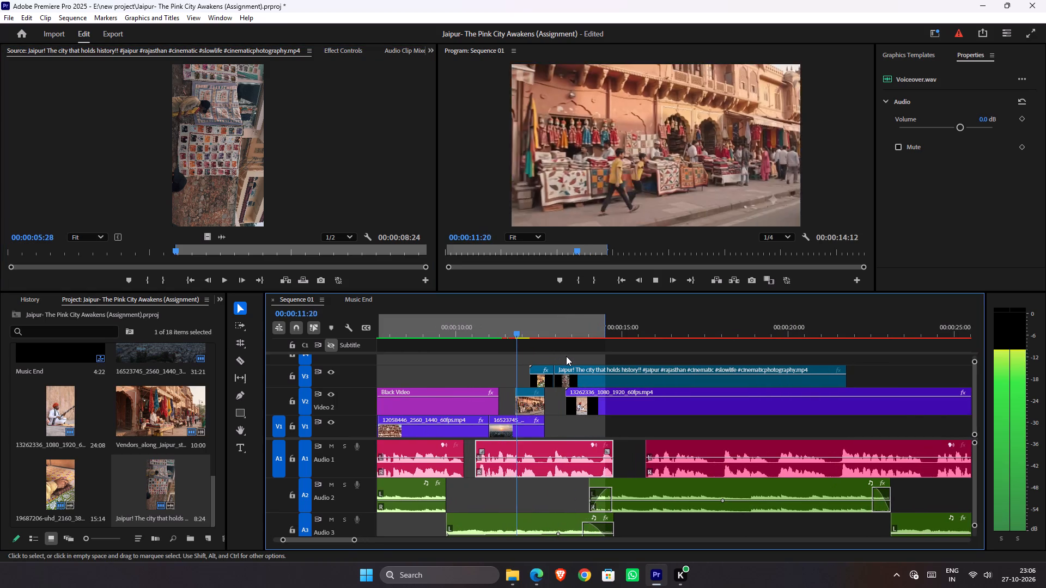
pyautogui.press('space')
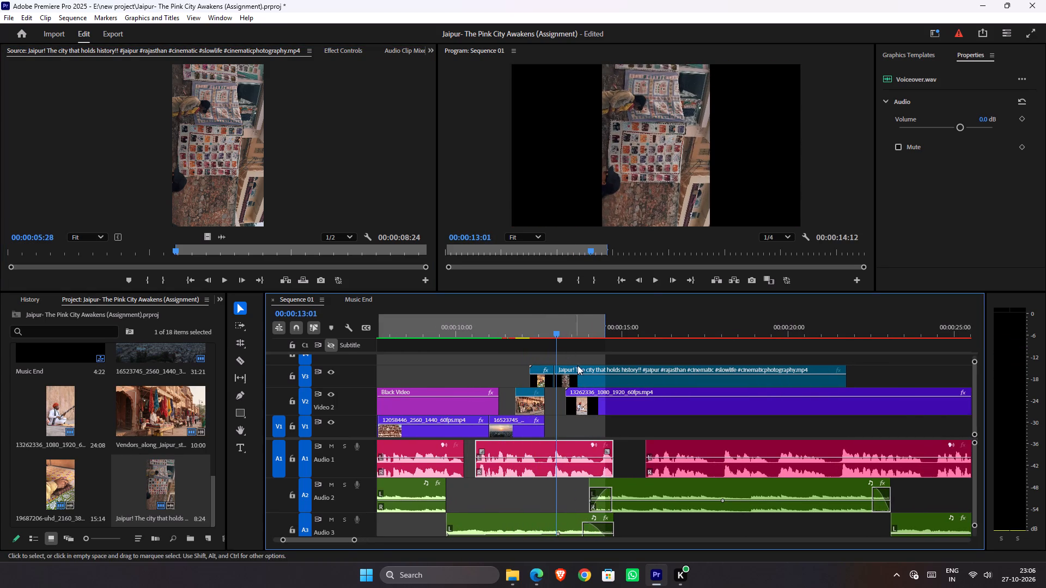
# Turn the textiles clip on V3 upright by setting its rotation to -90°.
pyautogui.click(583, 381)
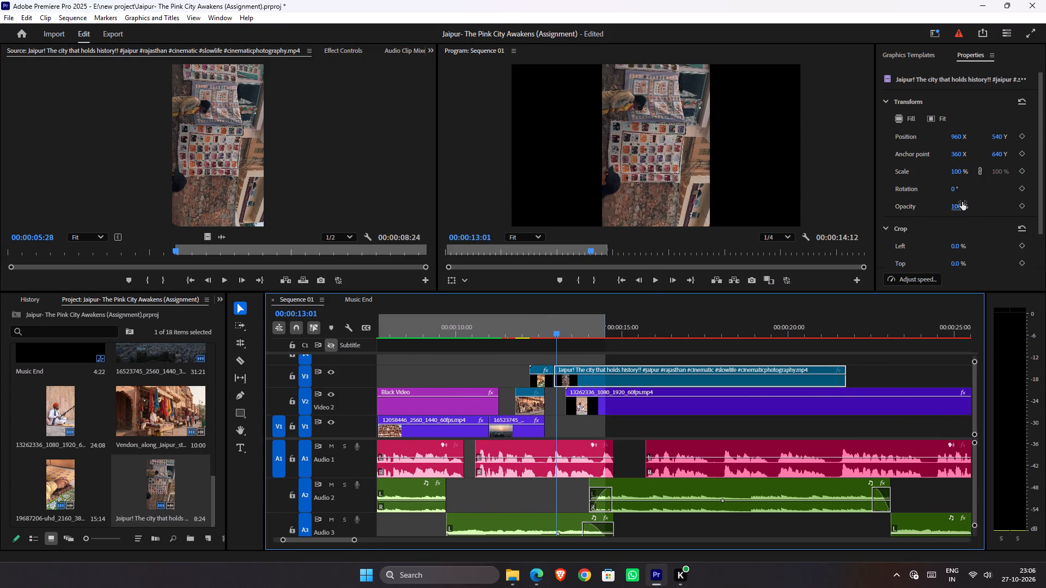
pyautogui.click(952, 193)
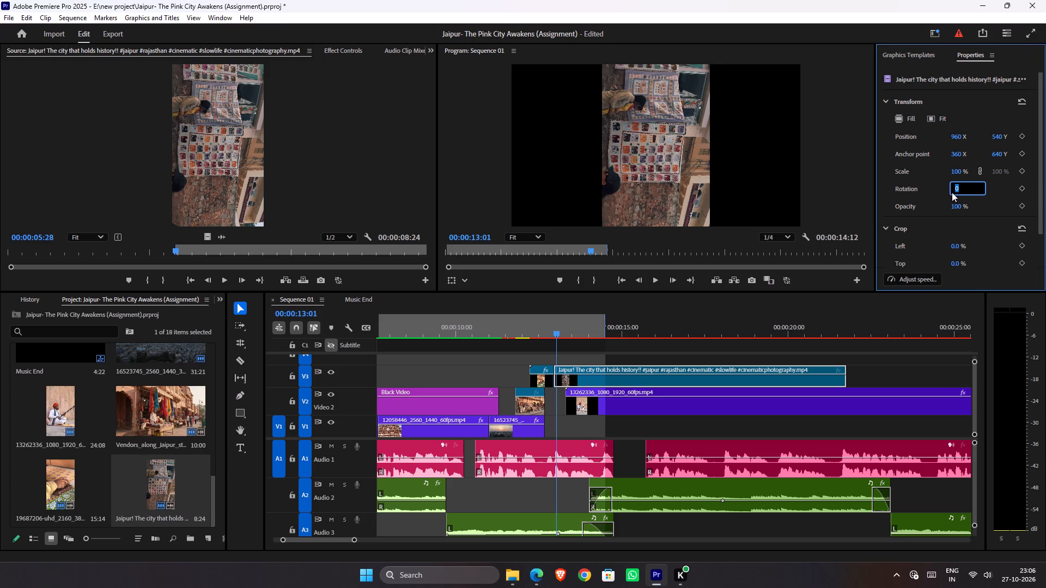
pyautogui.press('9')
pyautogui.press('0')
pyautogui.press('Return')
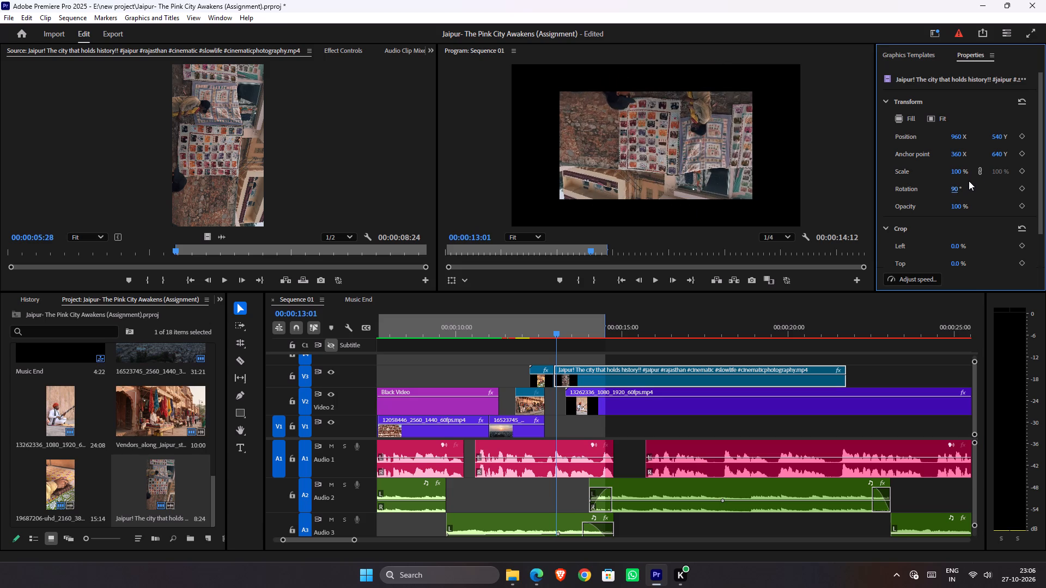
pyautogui.click(955, 189)
pyautogui.write('-90')
pyautogui.press('Return')
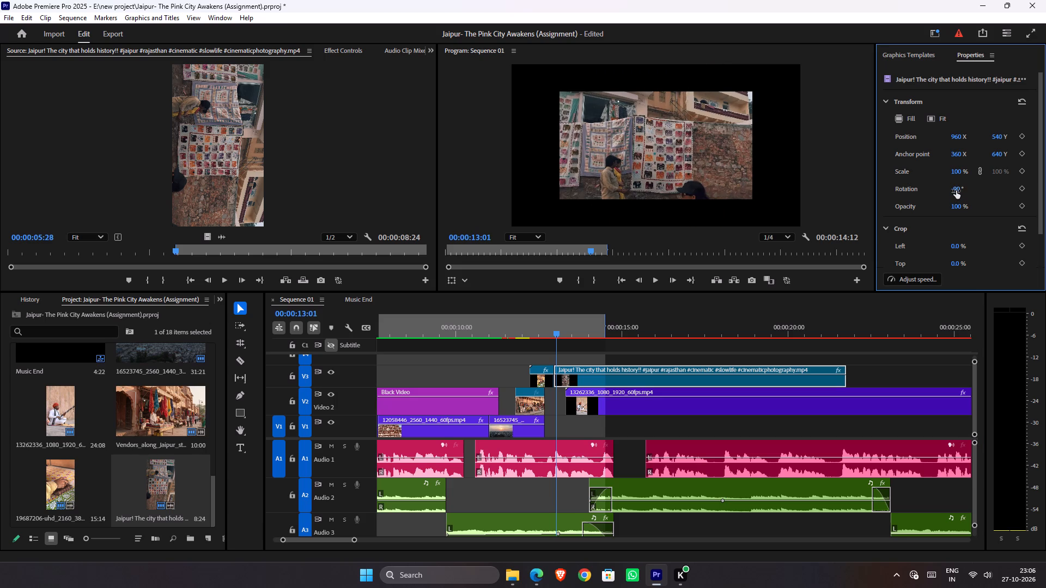
# Scale the textiles clip on V3 to 160% to fill the frame, and play the section.
pyautogui.rightClick(581, 381)
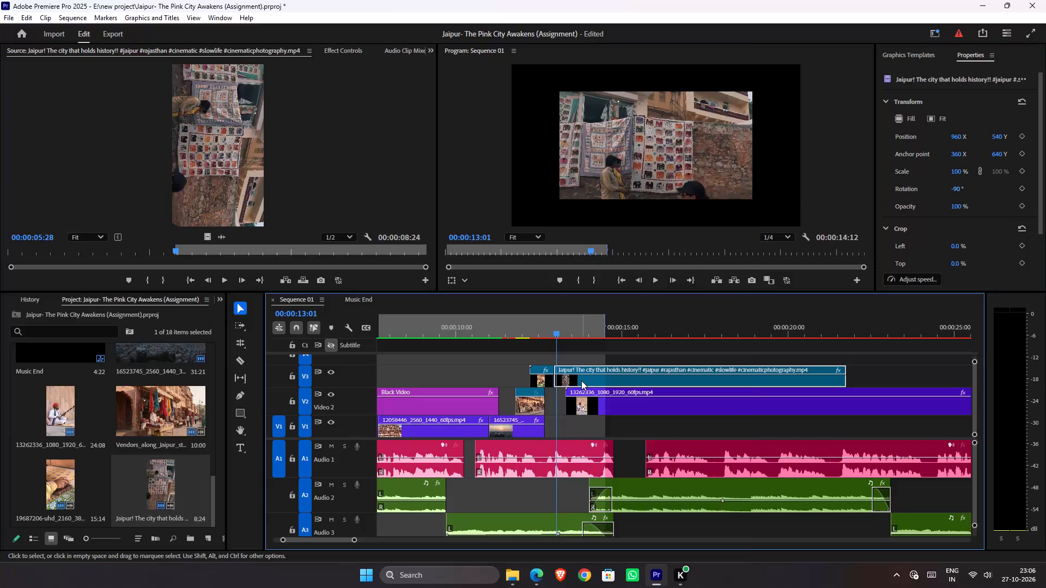
pyautogui.click(630, 442)
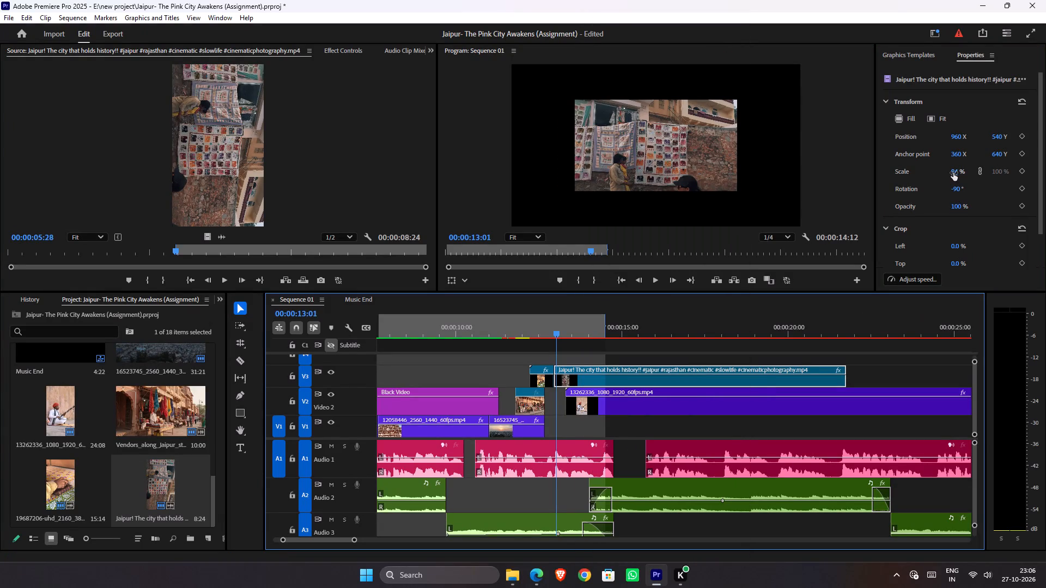
pyautogui.moveTo(953, 173); pyautogui.dragTo(997, 176)
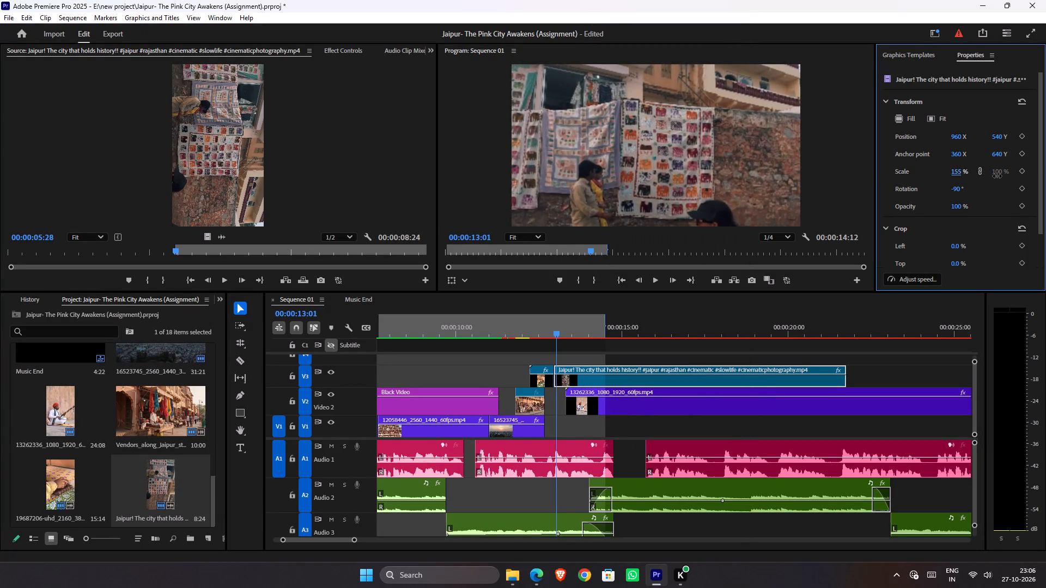
pyautogui.moveTo(997, 176); pyautogui.dragTo(1005, 189)
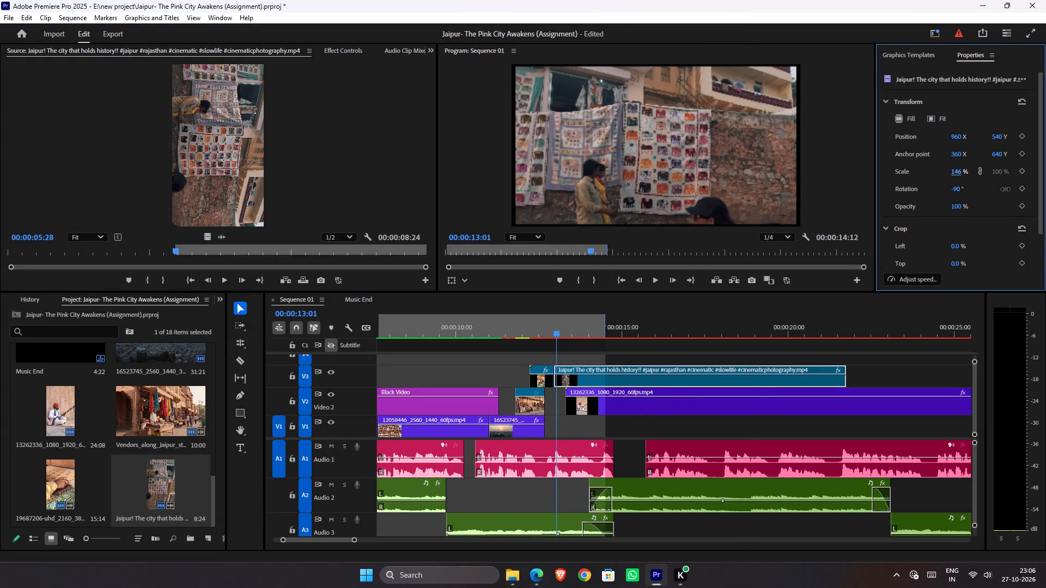
pyautogui.moveTo(1005, 189); pyautogui.dragTo(1009, 186)
pyautogui.moveTo(551, 333); pyautogui.dragTo(499, 326)
pyautogui.press('space')
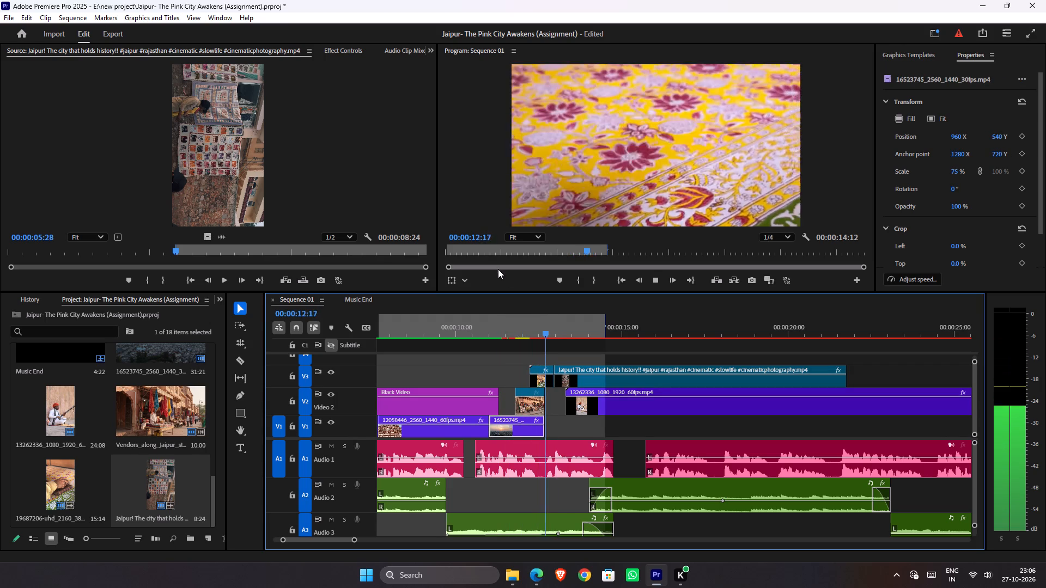
pyautogui.press('space')
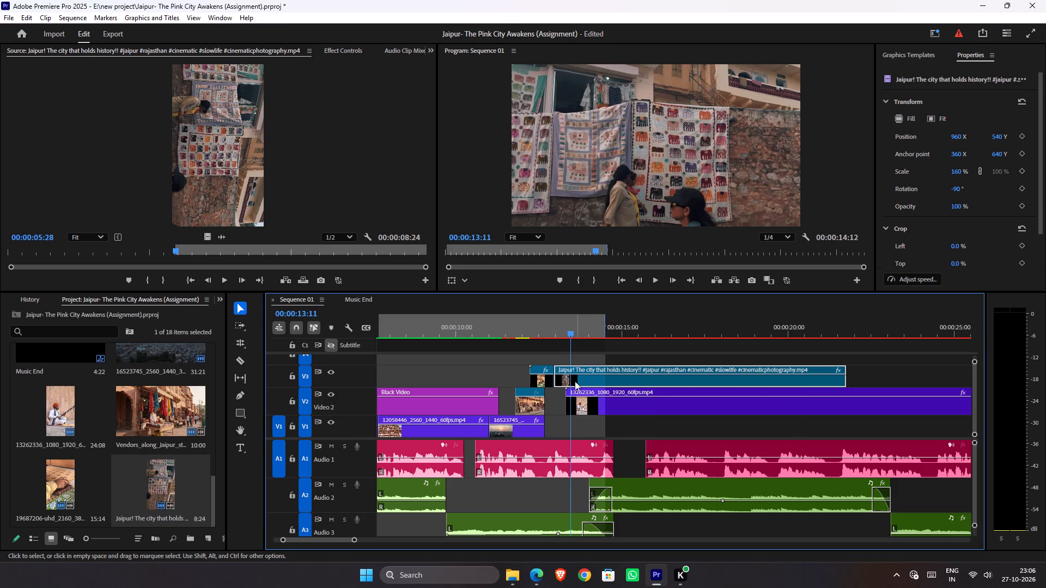
# Move the block-printing clip up to V4 and later, shift the textiles clip on V3 earlier to about 00:00:12:03, and play the section.
pyautogui.moveTo(540, 381); pyautogui.dragTo(573, 356)
pyautogui.moveTo(574, 383); pyautogui.dragTo(552, 377)
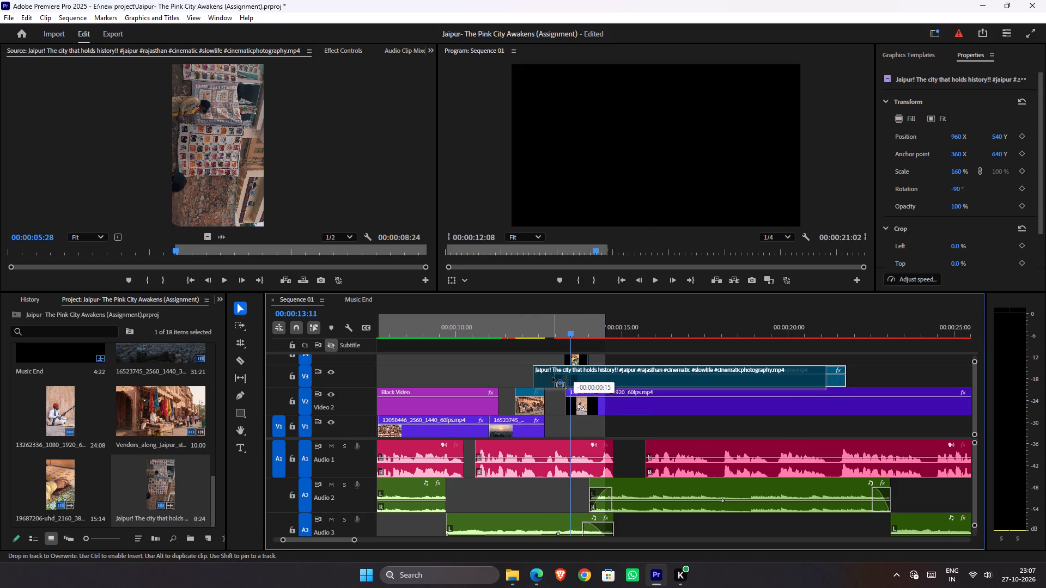
pyautogui.moveTo(552, 377); pyautogui.dragTo(546, 376)
pyautogui.moveTo(525, 330); pyautogui.dragTo(454, 332)
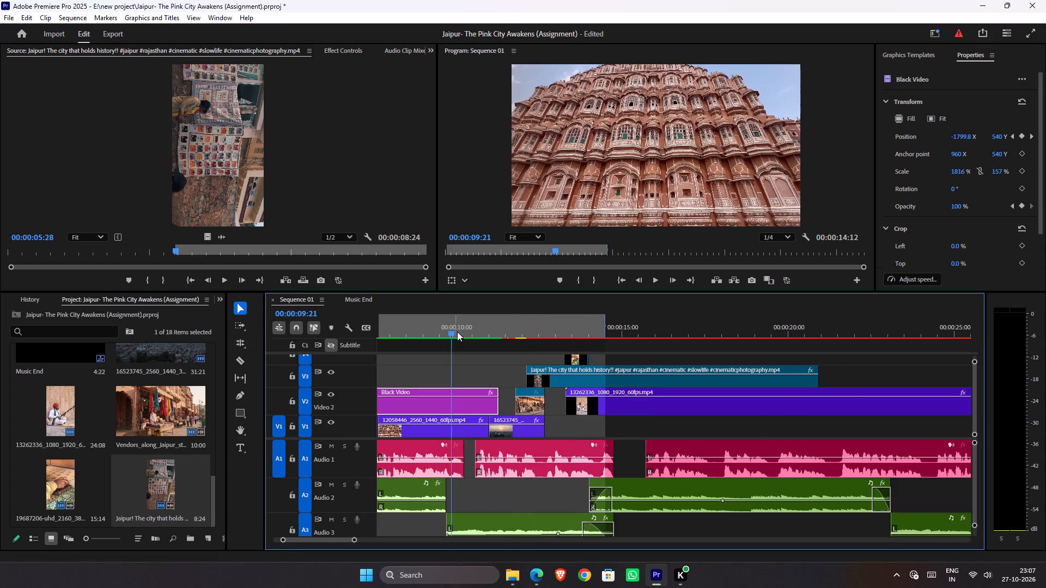
pyautogui.press('space')
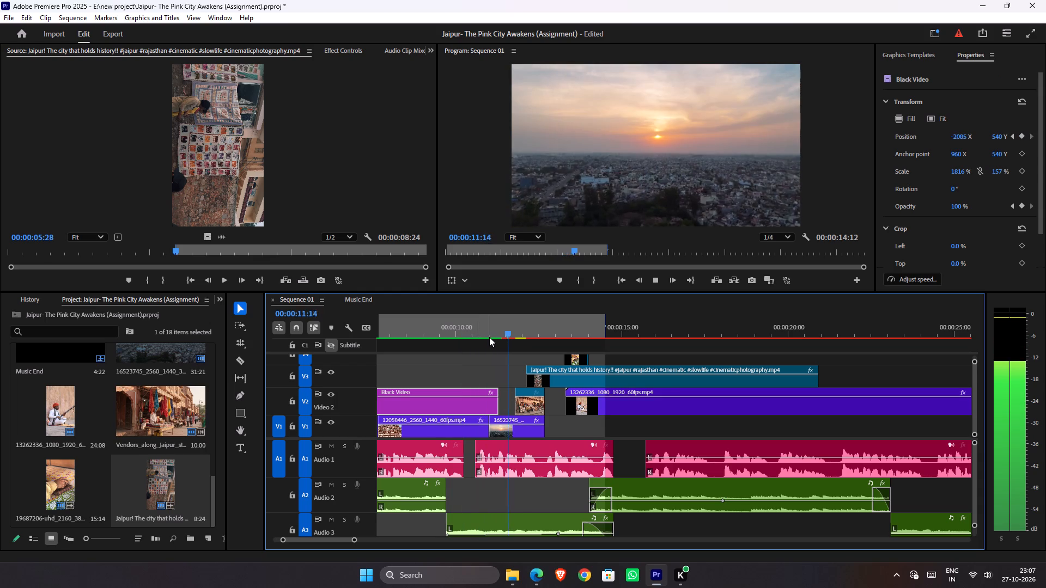
pyautogui.press('space')
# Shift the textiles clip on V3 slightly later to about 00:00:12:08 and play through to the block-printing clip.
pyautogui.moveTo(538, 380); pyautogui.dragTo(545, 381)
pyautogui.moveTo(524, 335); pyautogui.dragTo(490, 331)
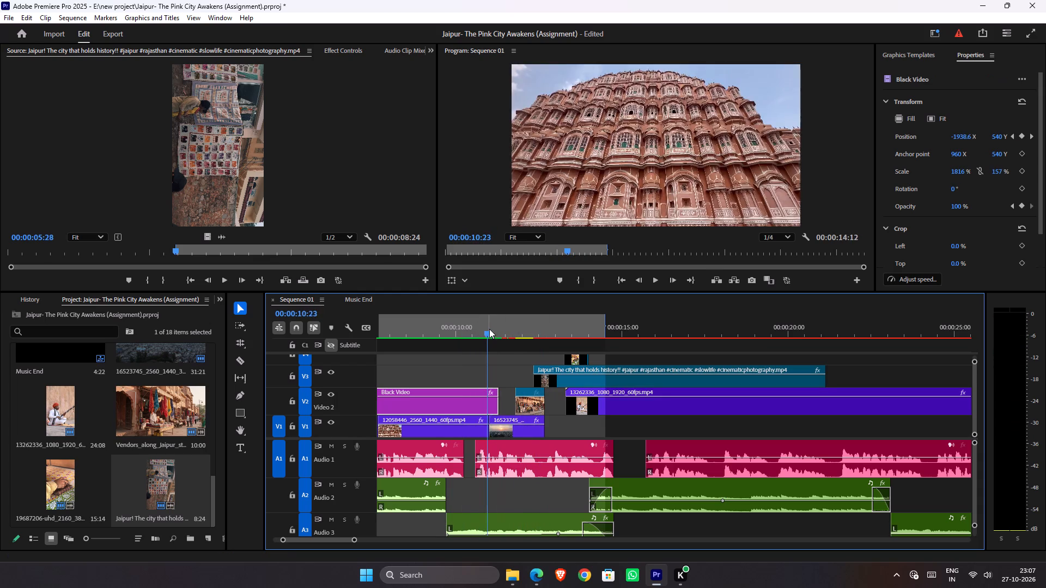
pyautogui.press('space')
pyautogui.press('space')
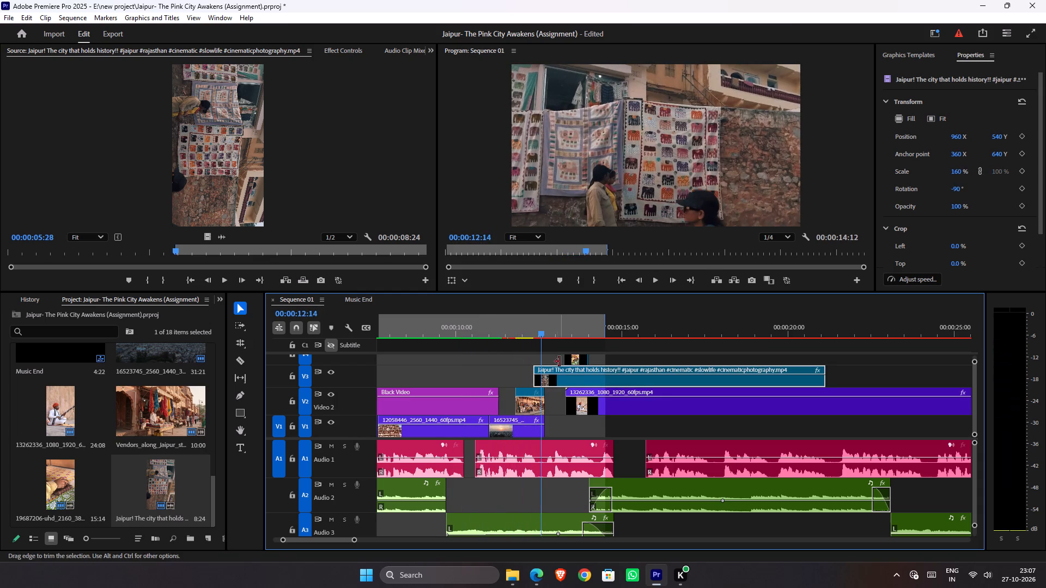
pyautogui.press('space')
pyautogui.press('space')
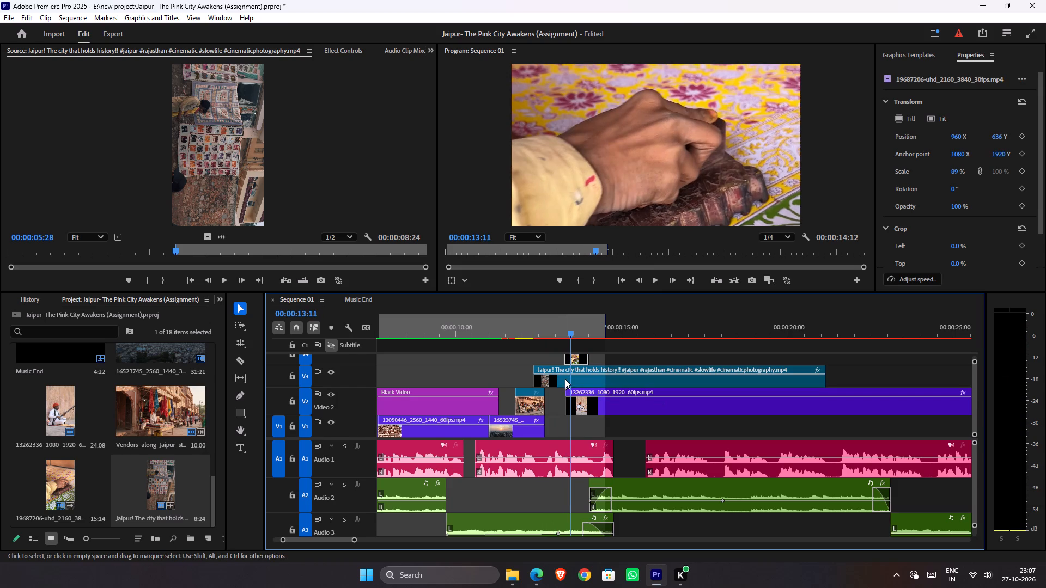
# Align the textiles clip on V3 with the street vendors clip's start, move the block-printing clip on V4 earlier over it, and play the section.
pyautogui.moveTo(565, 379); pyautogui.dragTo(547, 379)
pyautogui.moveTo(582, 360); pyautogui.dragTo(580, 361)
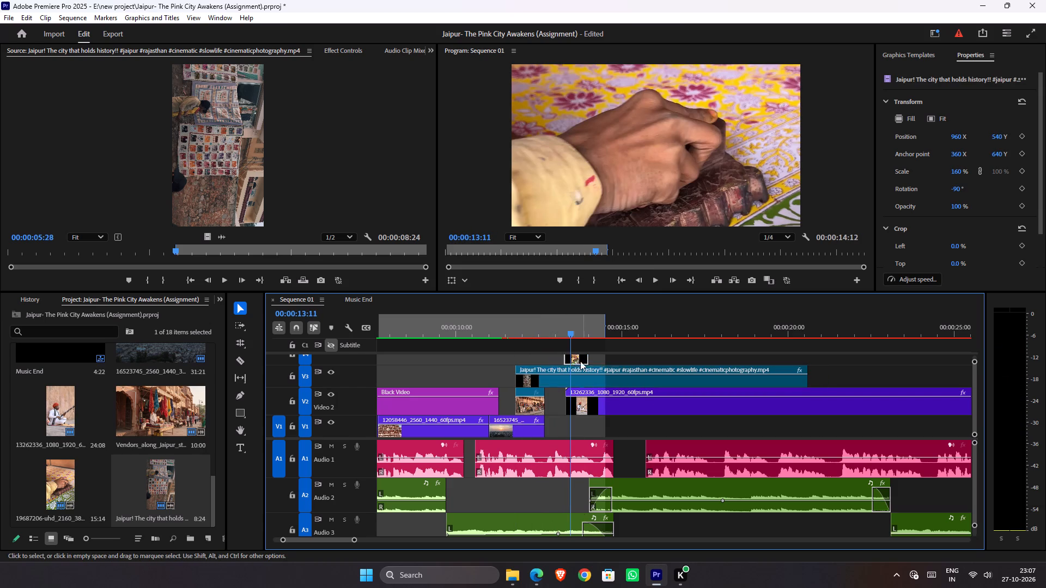
pyautogui.moveTo(580, 361); pyautogui.dragTo(551, 353)
pyautogui.moveTo(539, 333); pyautogui.dragTo(494, 329)
pyautogui.press('space')
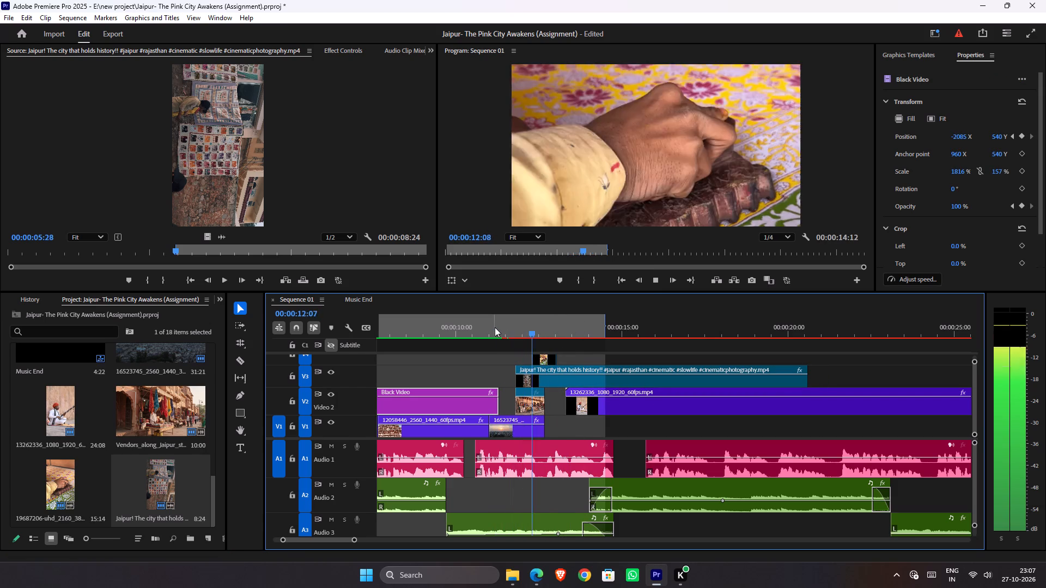
# Move the block-printing clip on V4 a few frames later over the textiles clip and play the section.
pyautogui.press('space')
pyautogui.moveTo(545, 360); pyautogui.dragTo(557, 361)
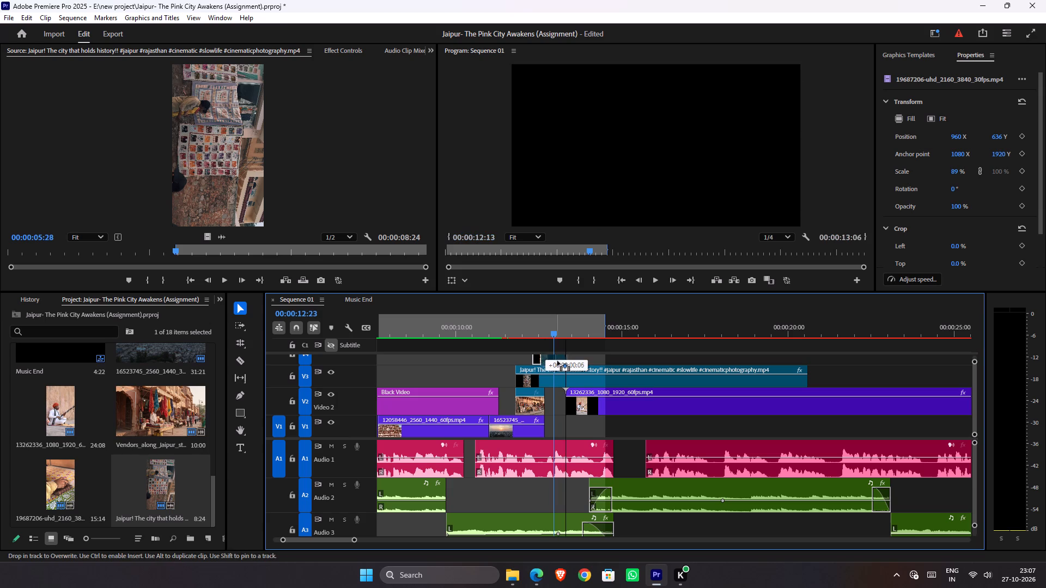
pyautogui.moveTo(557, 361); pyautogui.dragTo(557, 360)
pyautogui.moveTo(536, 332); pyautogui.dragTo(500, 332)
pyautogui.press('space')
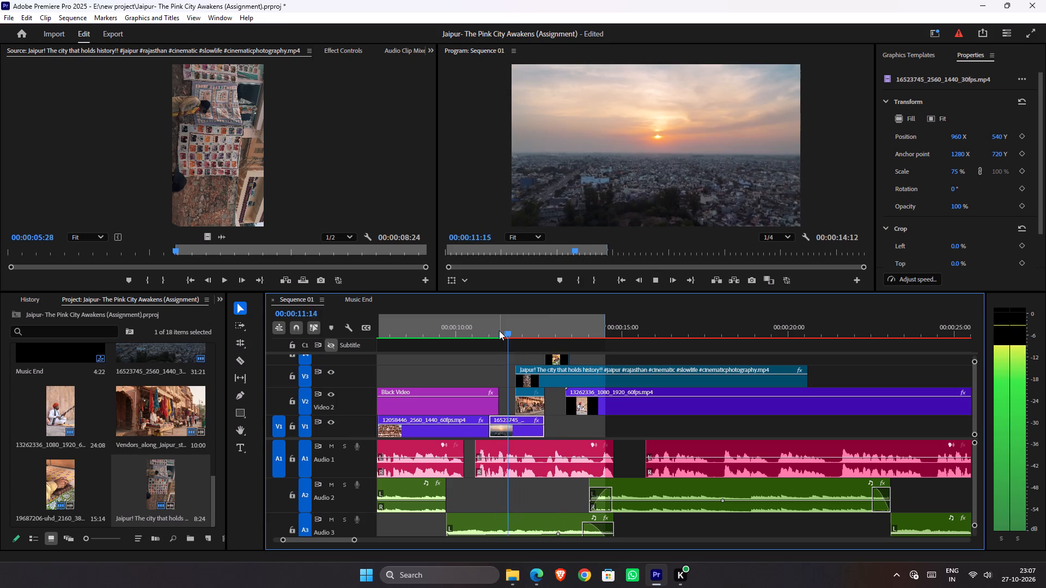
pyautogui.press('space')
pyautogui.press('space')
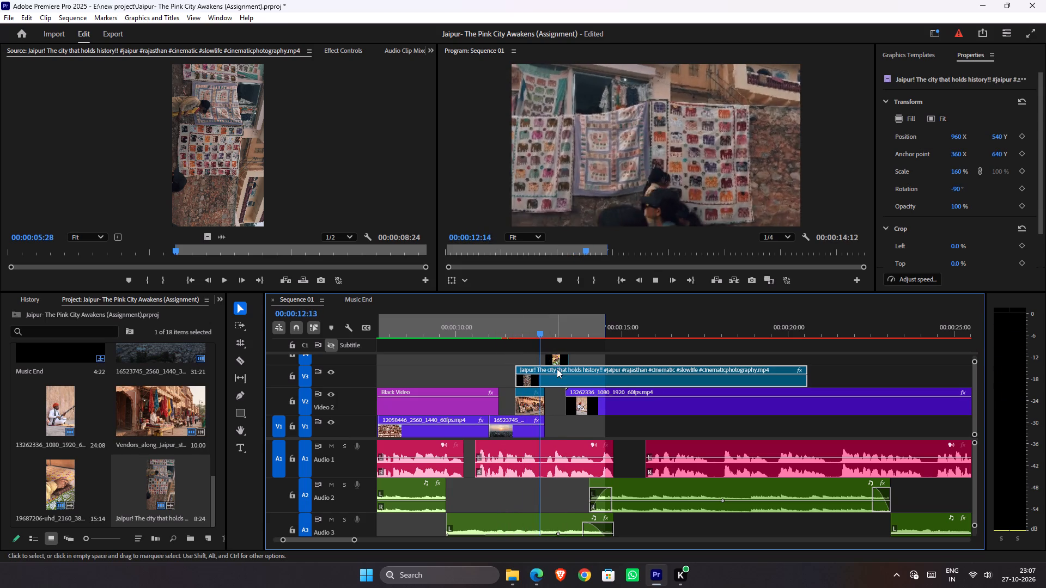
pyautogui.press('space')
# Shift the block-printing clip on V4 about 3 frames earlier, ending it at the sitar player clip's start, and play the section.
pyautogui.moveTo(554, 359); pyautogui.dragTo(546, 356)
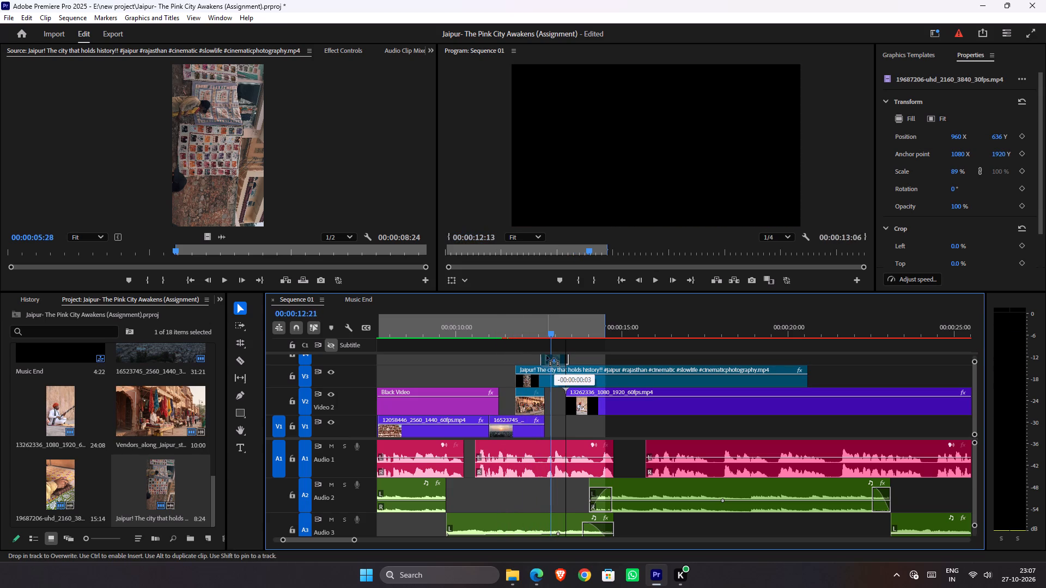
pyautogui.moveTo(546, 356); pyautogui.dragTo(548, 355)
pyautogui.moveTo(537, 333); pyautogui.dragTo(508, 323)
pyautogui.press('space')
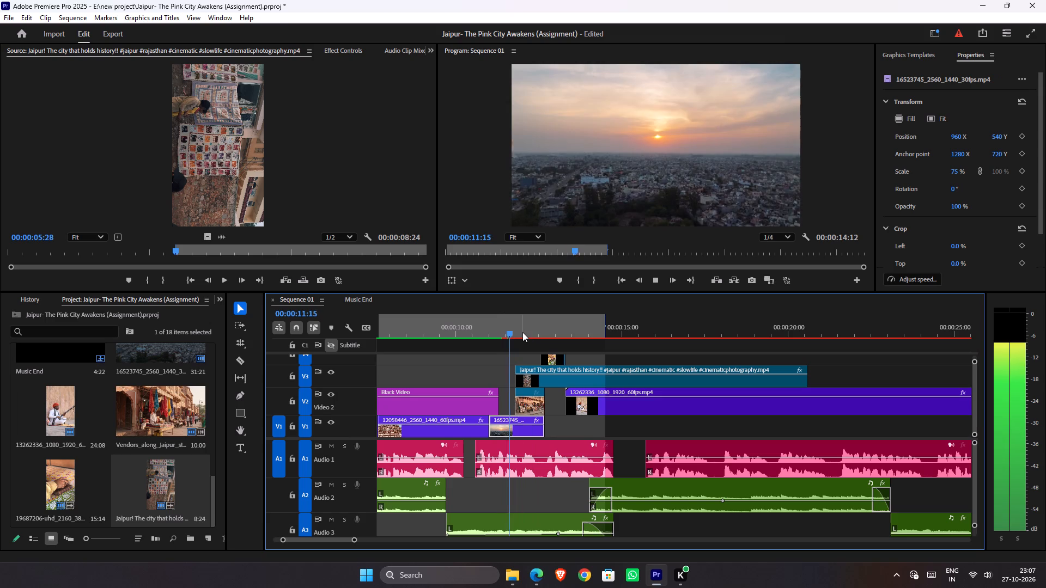
pyautogui.press('space')
pyautogui.press('space')
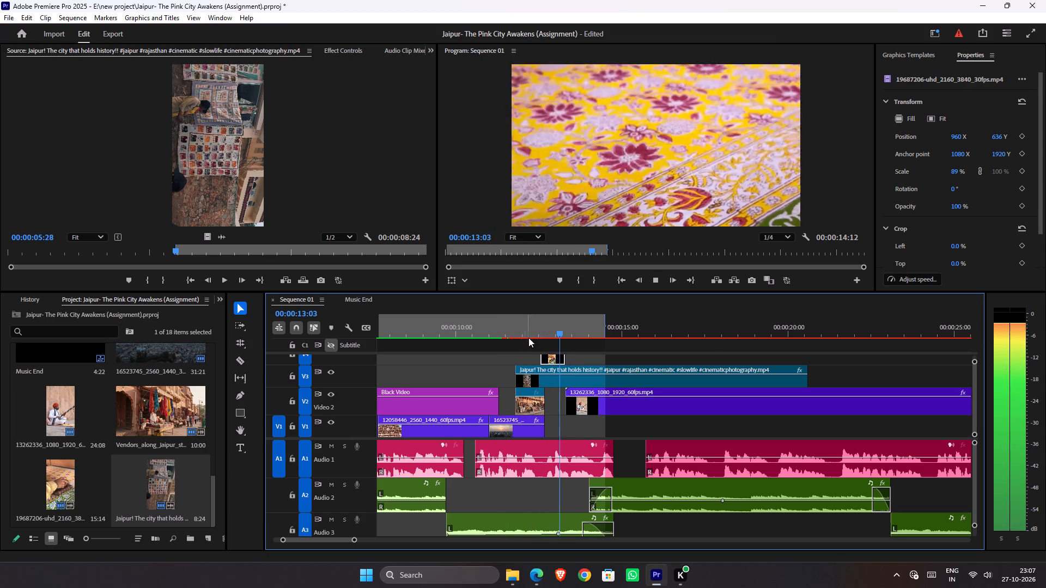
pyautogui.press('space')
pyautogui.press('space')
pyautogui.press('space')
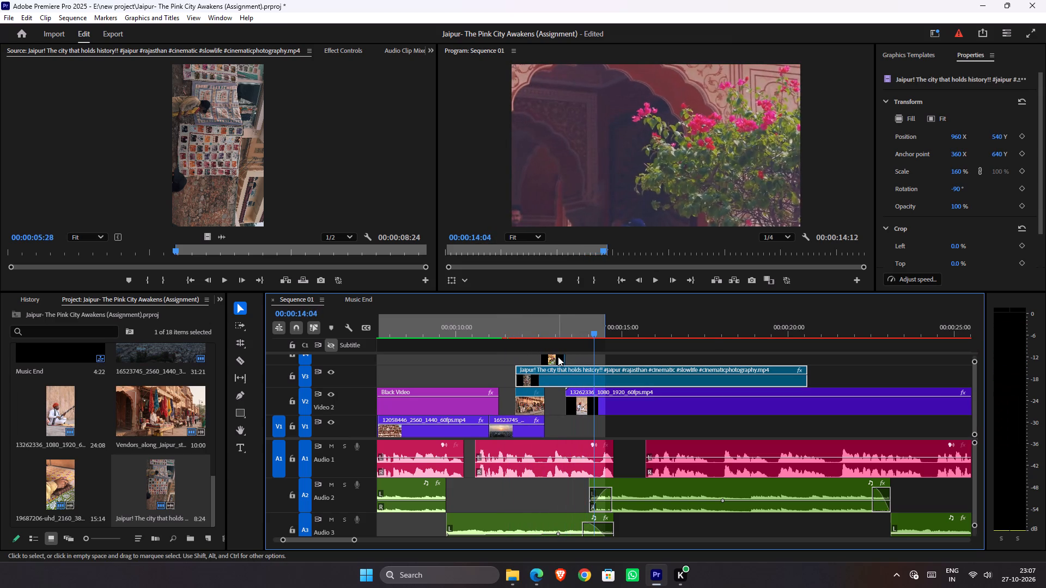
pyautogui.press('space')
# Split the textiles clip on V3 at 00:00:12:16 and delete the part after the cut.
pyautogui.moveTo(565, 330); pyautogui.dragTo(561, 342)
pyautogui.press('space')
pyautogui.press('space')
pyautogui.moveTo(557, 332); pyautogui.dragTo(551, 343)
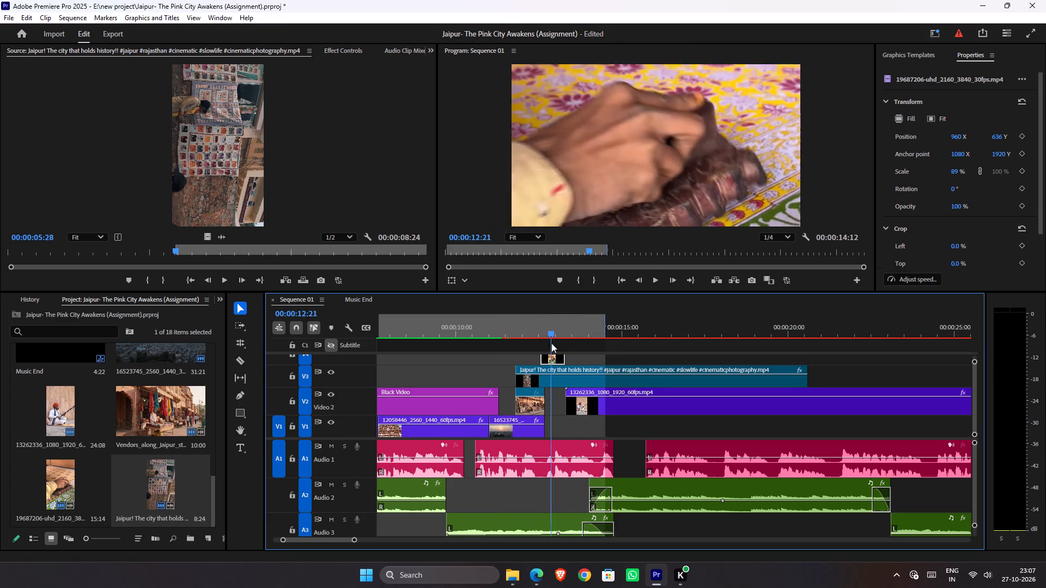
pyautogui.moveTo(551, 343); pyautogui.dragTo(545, 370)
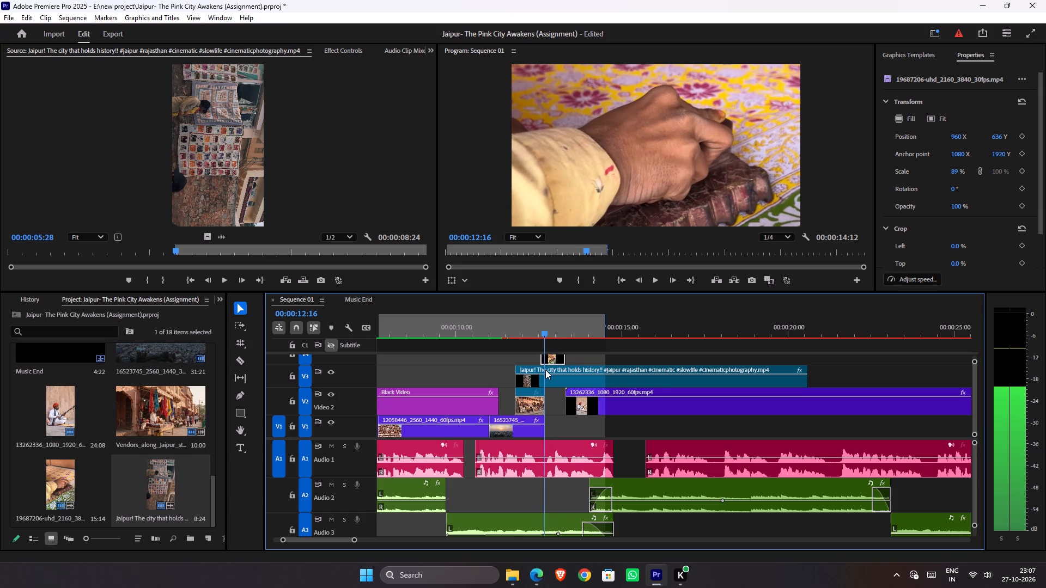
pyautogui.moveTo(545, 370); pyautogui.dragTo(546, 370)
pyautogui.click(559, 378)
pyautogui.hotkey('ctrl', 'k')
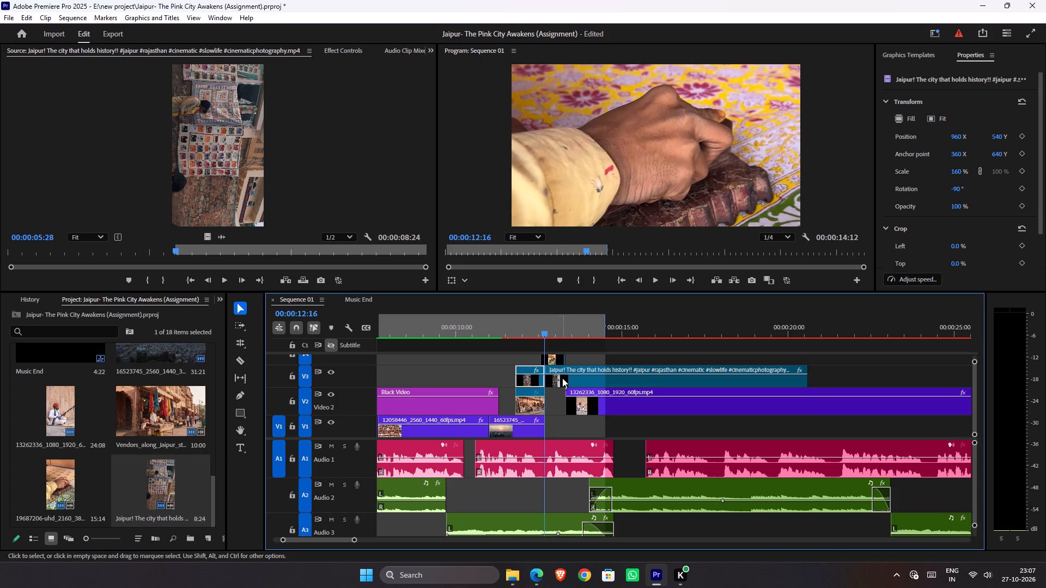
pyautogui.click(565, 378)
pyautogui.press('Delete')
# Play through to the sitar player clip on V2, split it at 00:00:13:23 and delete the part after the cut.
pyautogui.moveTo(524, 322); pyautogui.dragTo(508, 322)
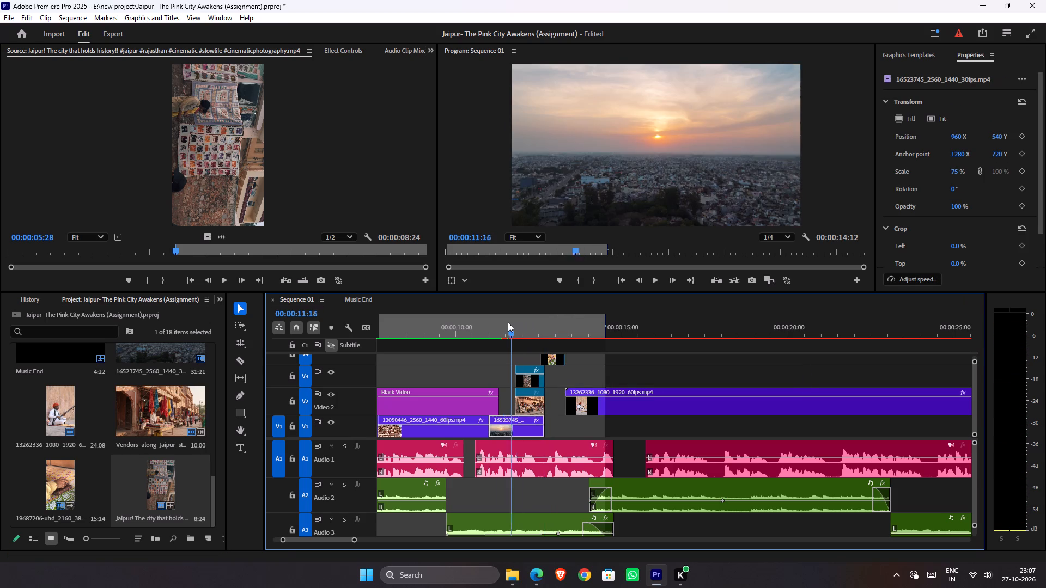
pyautogui.moveTo(508, 322); pyautogui.dragTo(504, 322)
pyautogui.press('space')
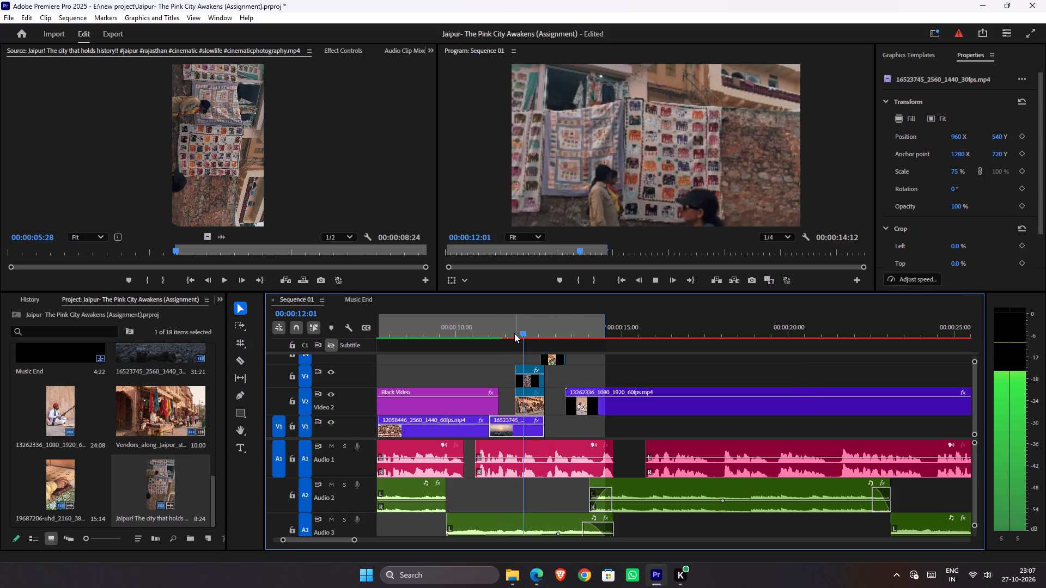
pyautogui.press('space')
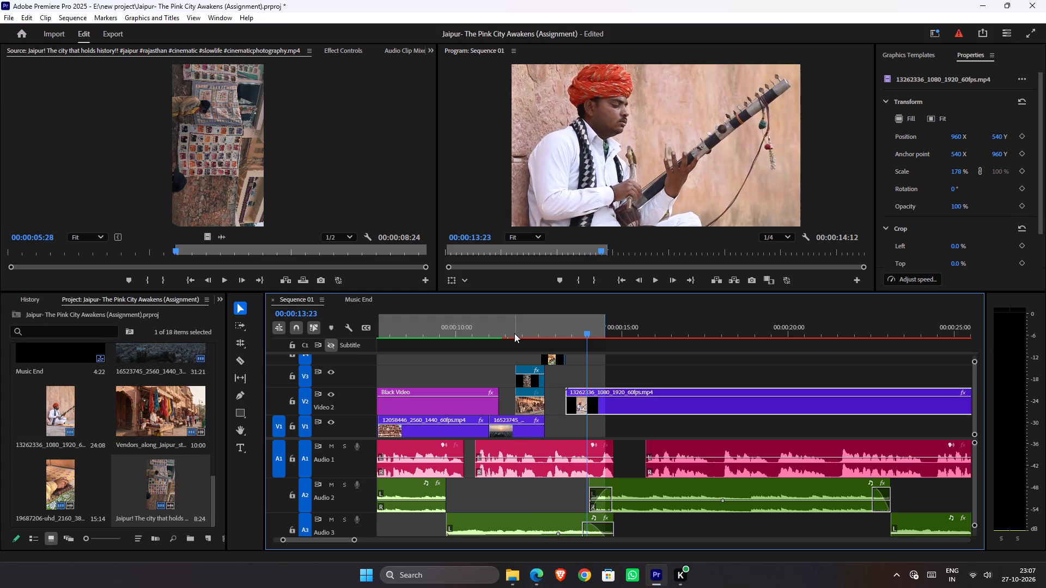
pyautogui.hotkey('ctrl', 'k')
pyautogui.click(615, 401)
pyautogui.press('Delete')
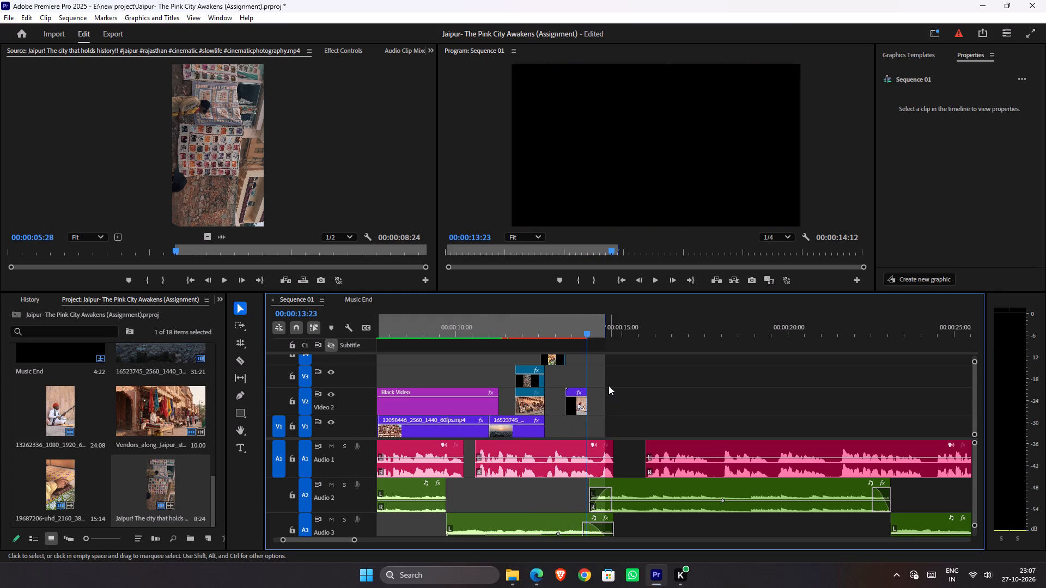
# Find the turbaned man footage 14887377_1080_1920_50fps.mp4 in Downloads and place it on V3 at 00:00:13:23.
pyautogui.hotkey('alt', 'Tab')
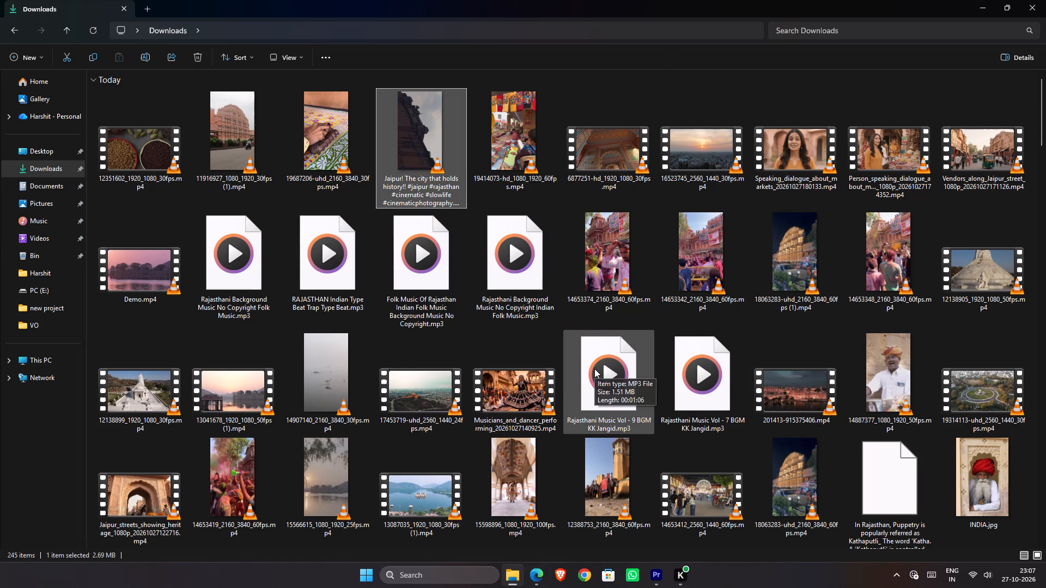
pyautogui.scroll(-2, 594, 372)
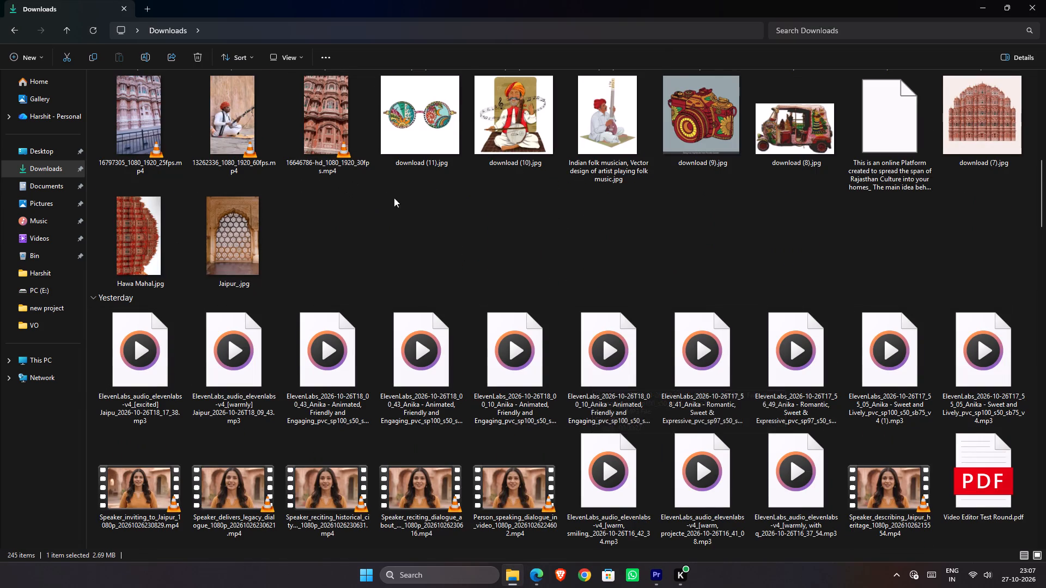
pyautogui.scroll(1, 464, 225)
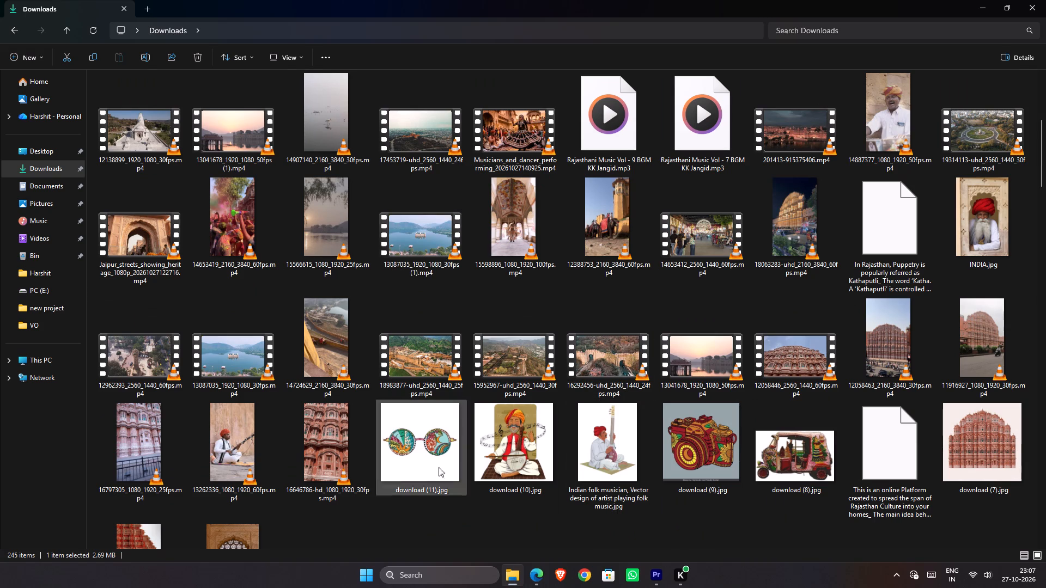
pyautogui.click(275, 472)
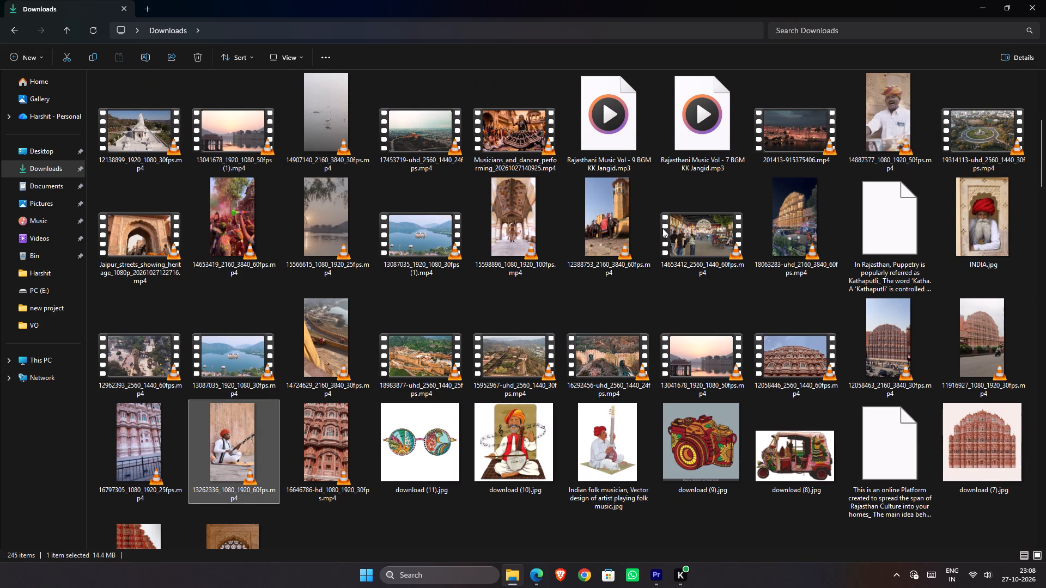
pyautogui.moveTo(893, 120); pyautogui.dragTo(841, 182)
pyautogui.hotkey('alt', 'Tab')
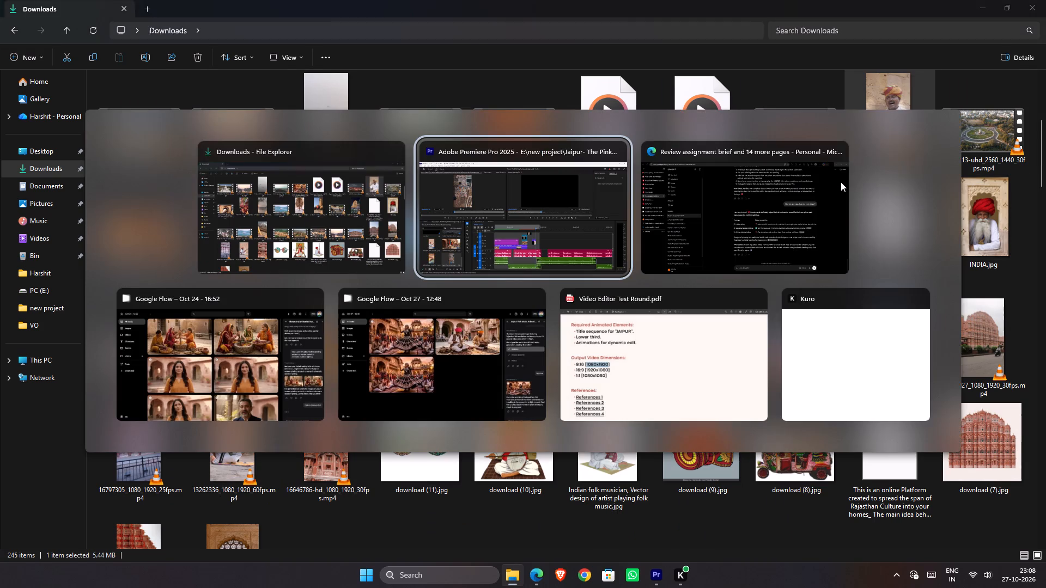
pyautogui.moveTo(841, 182); pyautogui.dragTo(581, 364)
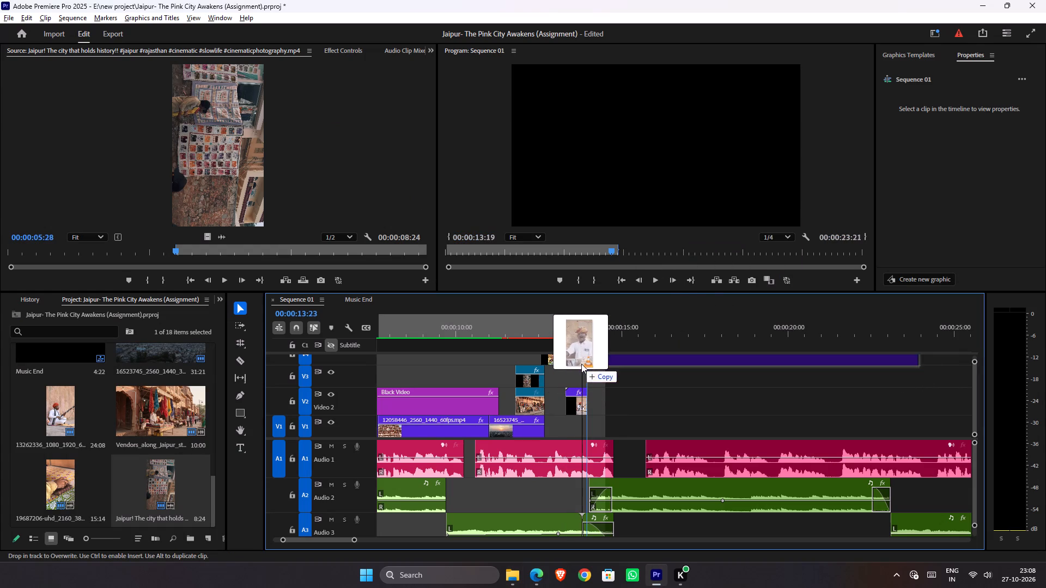
pyautogui.moveTo(581, 364); pyautogui.dragTo(585, 376)
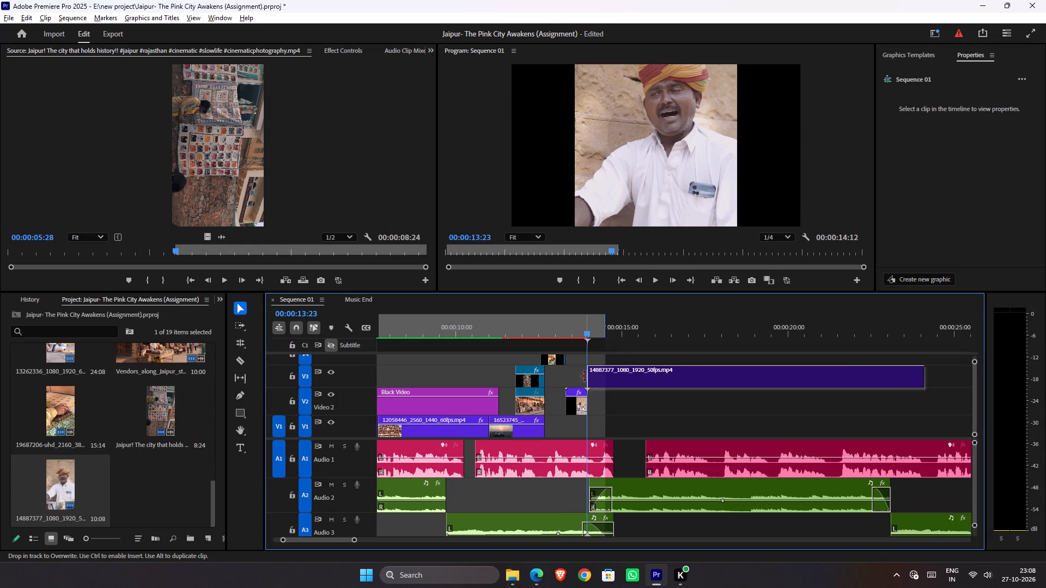
# Make the turbaned man clip fill the frame and set its vertical position to -387 to show his shirt and hands.
pyautogui.click(615, 385)
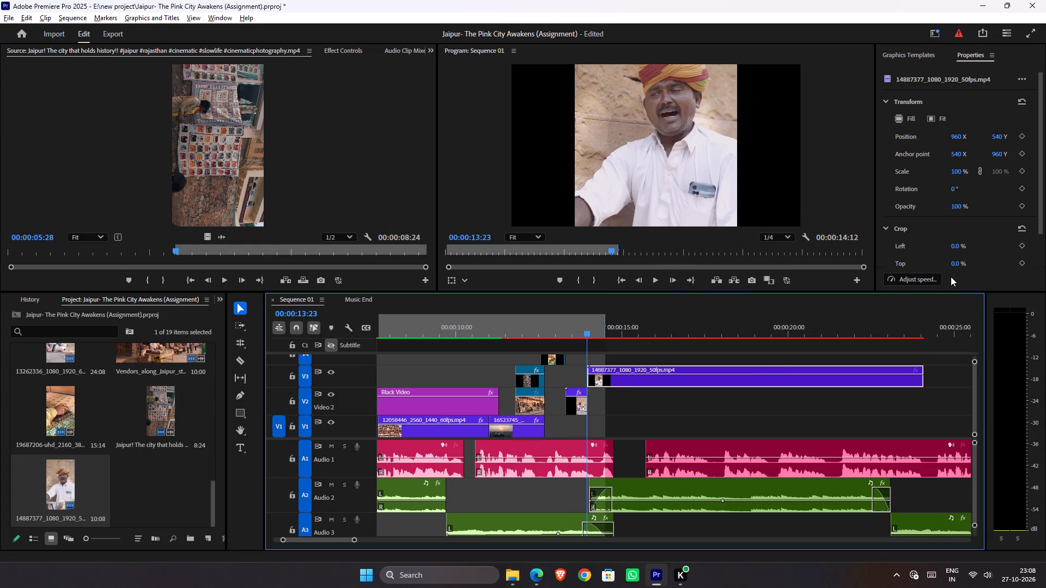
pyautogui.rightClick(743, 382)
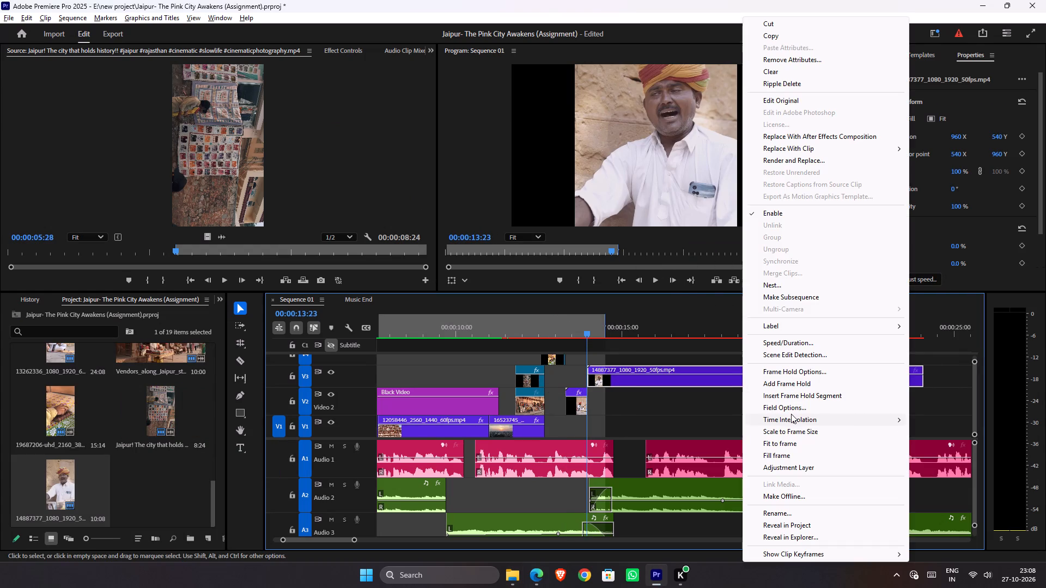
pyautogui.click(790, 451)
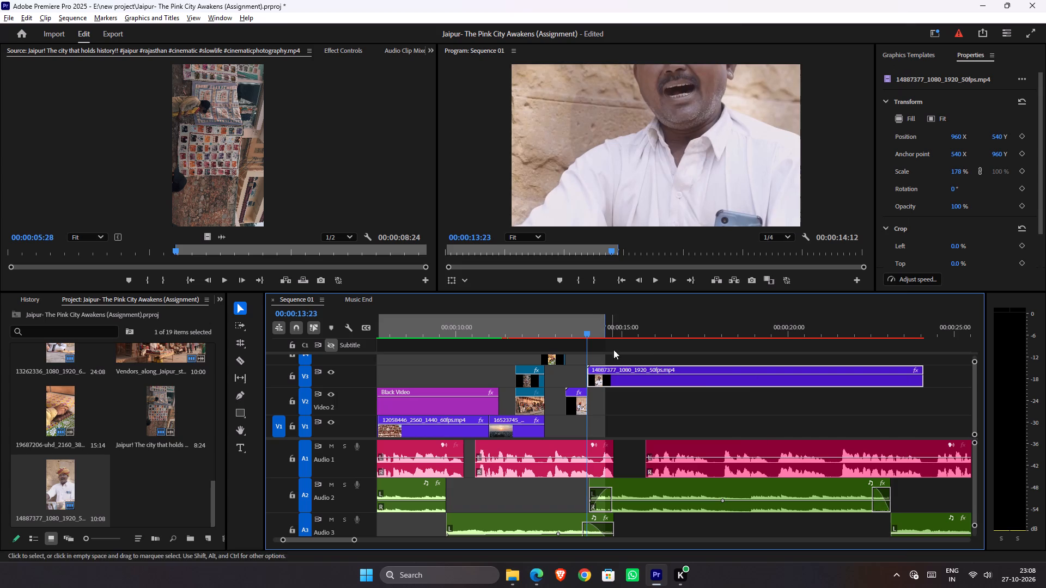
pyautogui.moveTo(1003, 134); pyautogui.dragTo(999, 0)
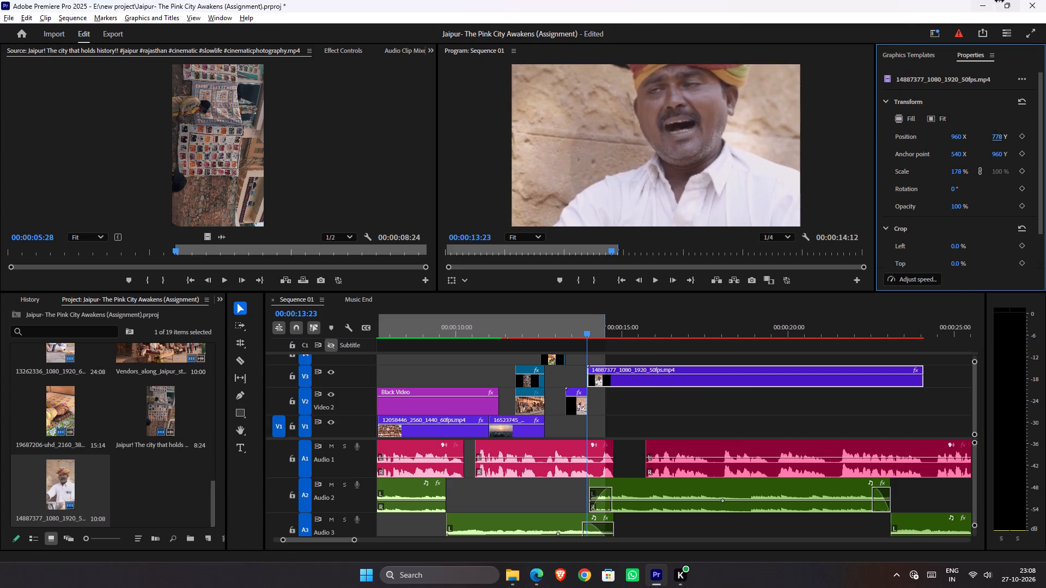
pyautogui.moveTo(999, 0); pyautogui.dragTo(1008, 1)
pyautogui.moveTo(1000, 138); pyautogui.dragTo(969, 513)
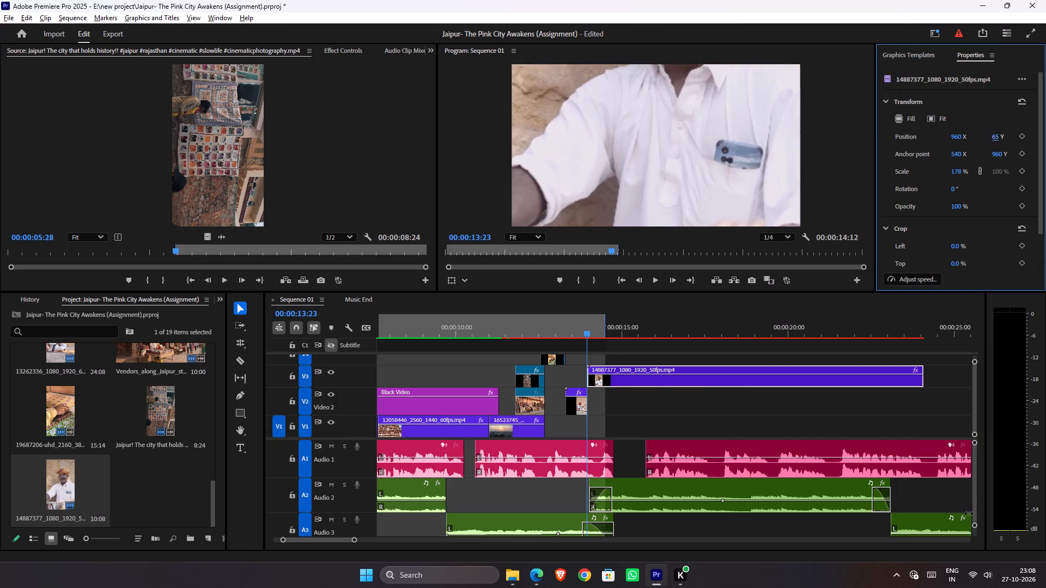
pyautogui.moveTo(969, 513); pyautogui.dragTo(951, 587)
pyautogui.moveTo(1000, 136); pyautogui.dragTo(987, 399)
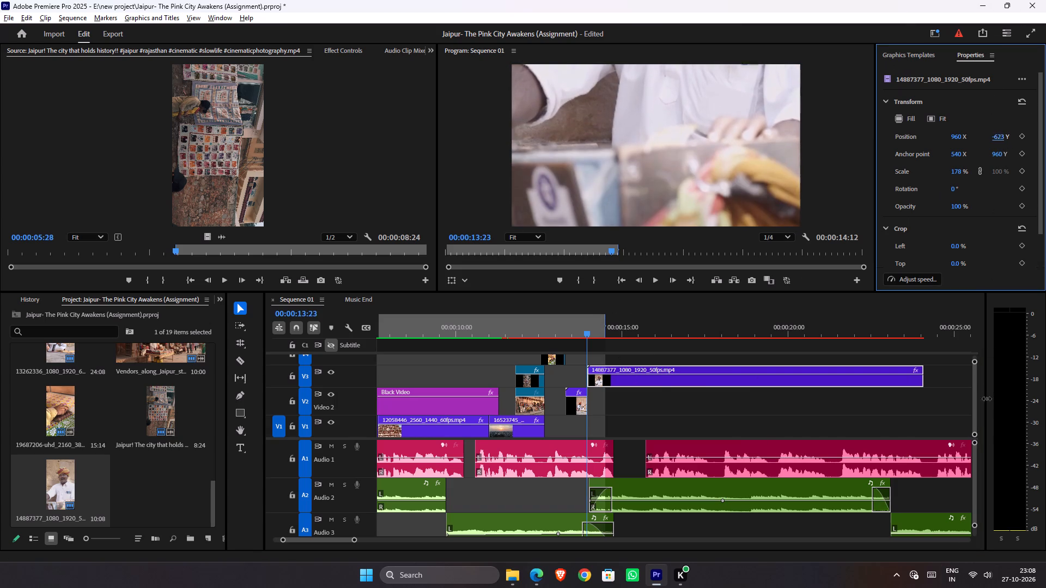
pyautogui.moveTo(987, 399); pyautogui.dragTo(1020, 300)
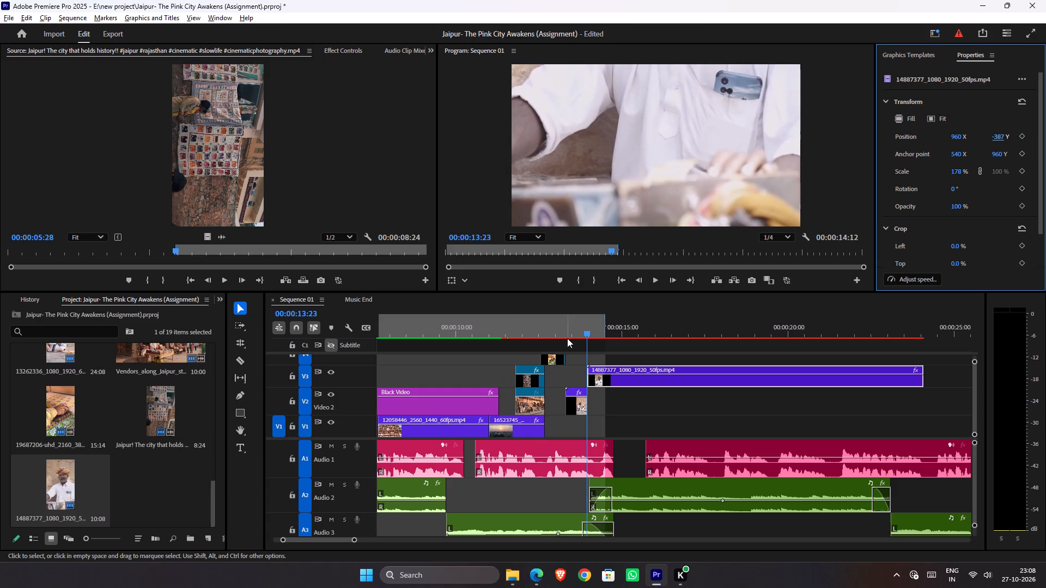
# Play the section from the block-printing shot and shift the turbaned man clip on V3 4 frames earlier, overlapping the sitar player clip.
pyautogui.moveTo(569, 335); pyautogui.dragTo(548, 328)
pyautogui.press('space')
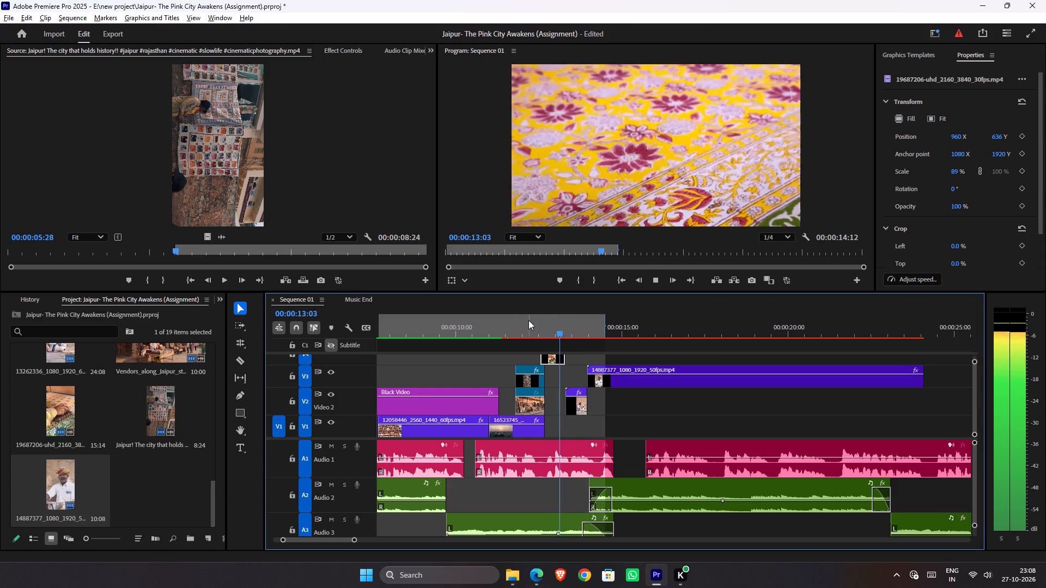
pyautogui.press('space')
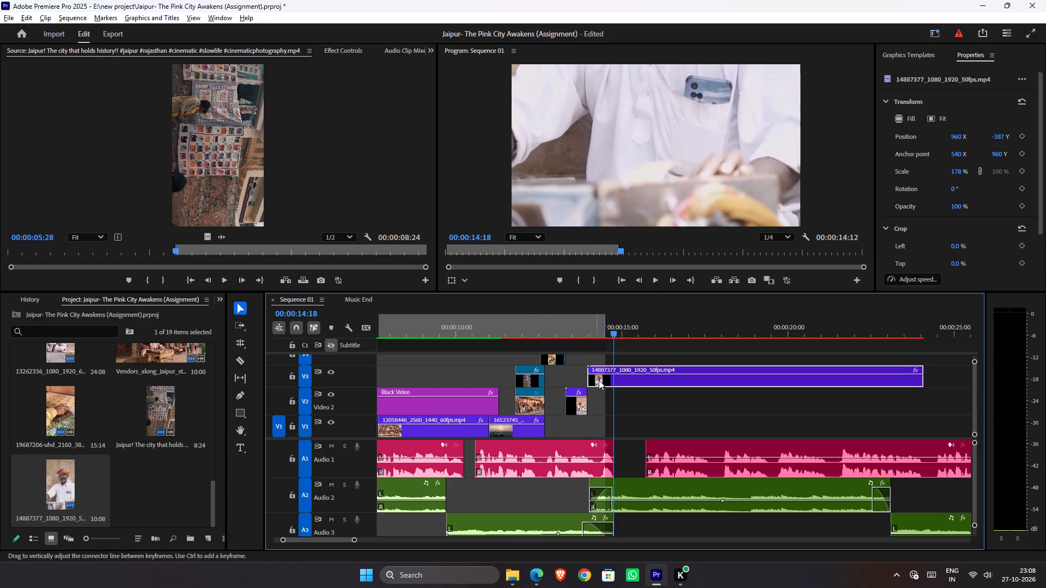
pyautogui.moveTo(588, 332); pyautogui.dragTo(546, 328)
pyautogui.press('space')
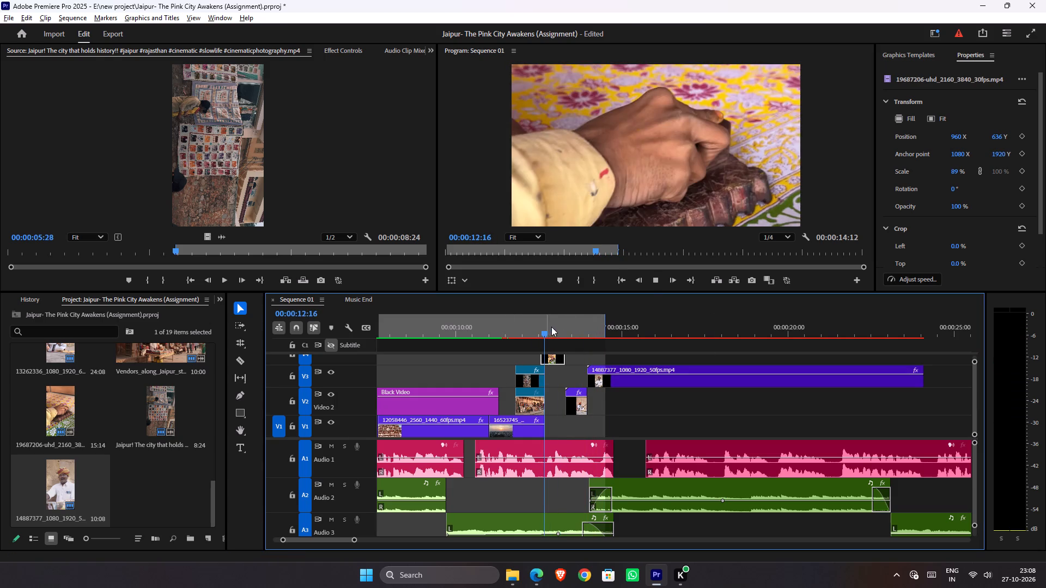
pyautogui.press('space')
pyautogui.press('space')
pyautogui.press('space')
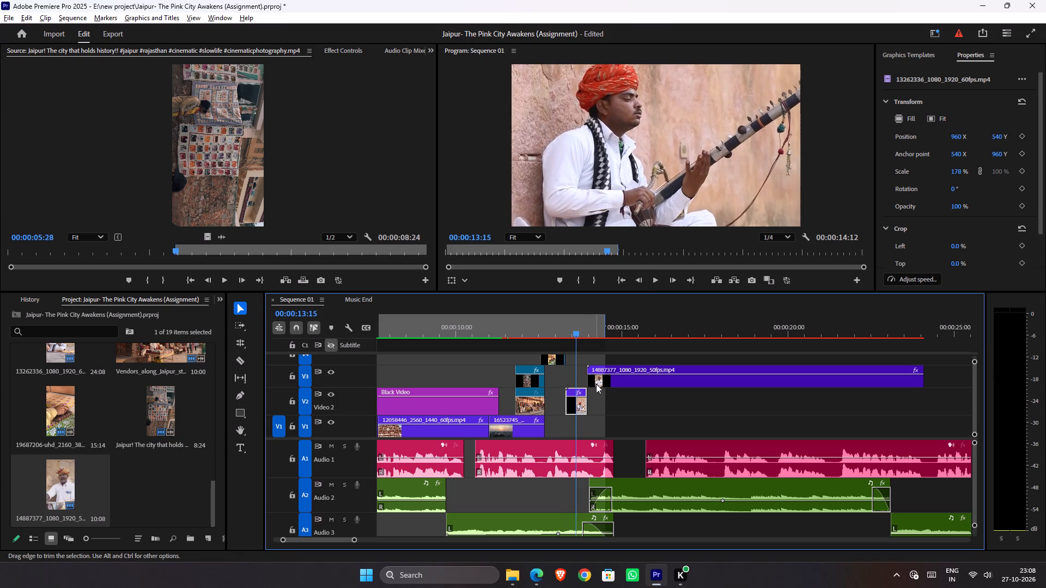
pyautogui.moveTo(597, 383); pyautogui.dragTo(592, 383)
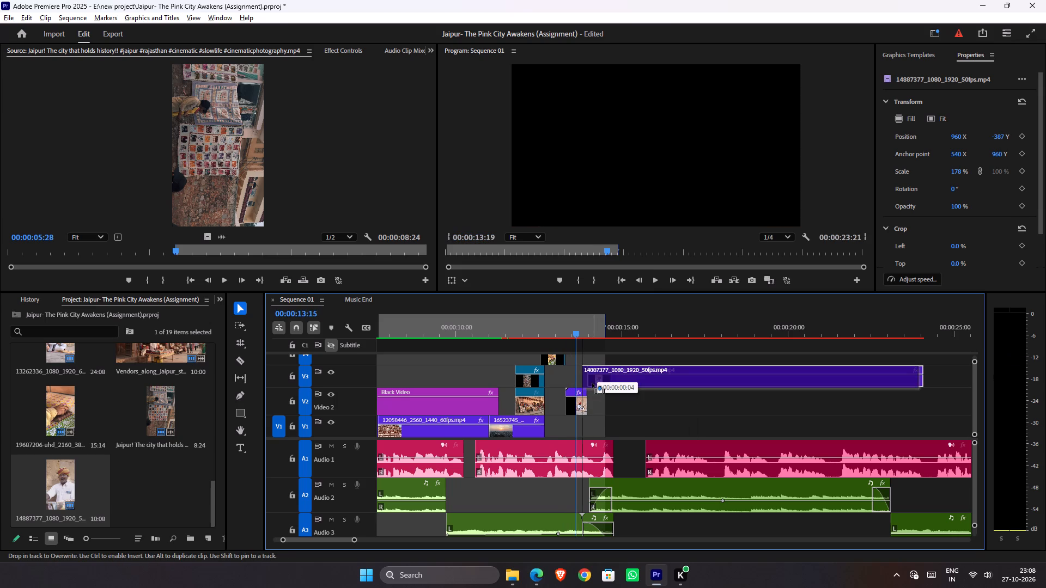
pyautogui.moveTo(592, 383); pyautogui.dragTo(589, 382)
pyautogui.press('space')
pyautogui.press('space')
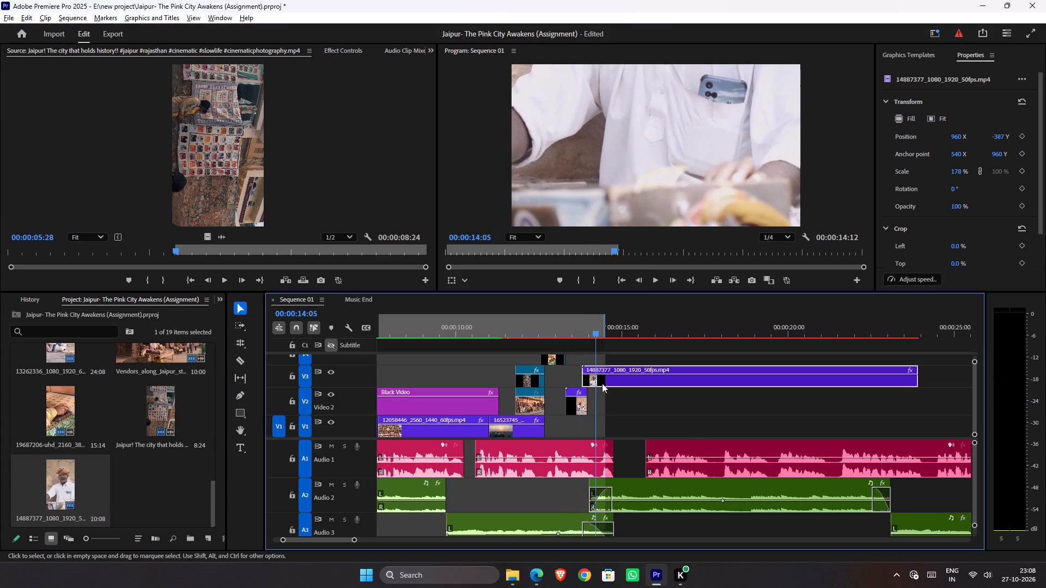
pyautogui.press('space')
pyautogui.press('space')
# Extend the sequence out point to give a 00:00:16:18 range and split the turbaned man clip on V3 at 00:00:14:11.
pyautogui.moveTo(607, 323); pyautogui.dragTo(634, 324)
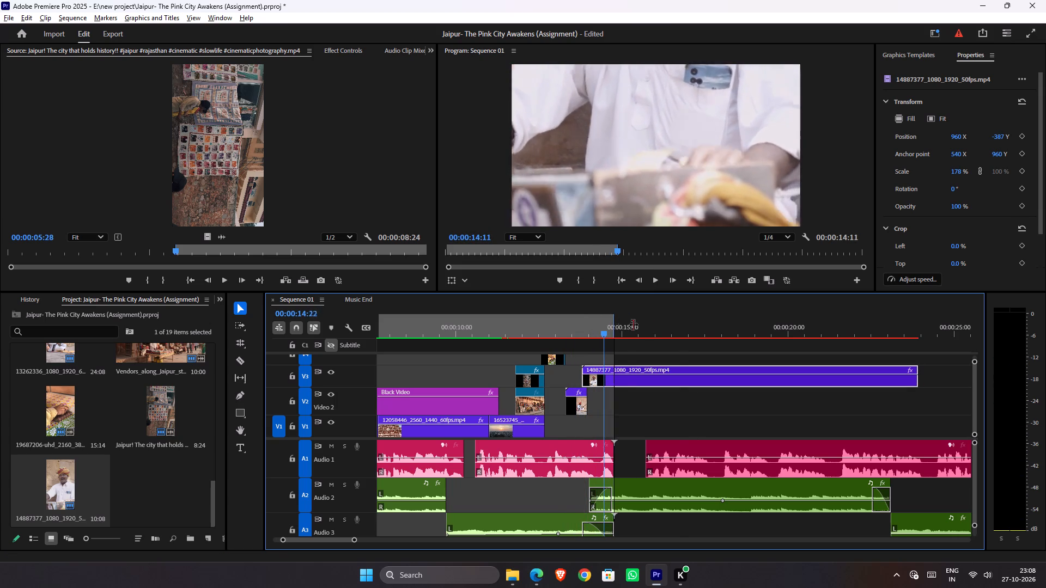
pyautogui.moveTo(634, 324); pyautogui.dragTo(683, 324)
pyautogui.hotkey('ctrl', 'k')
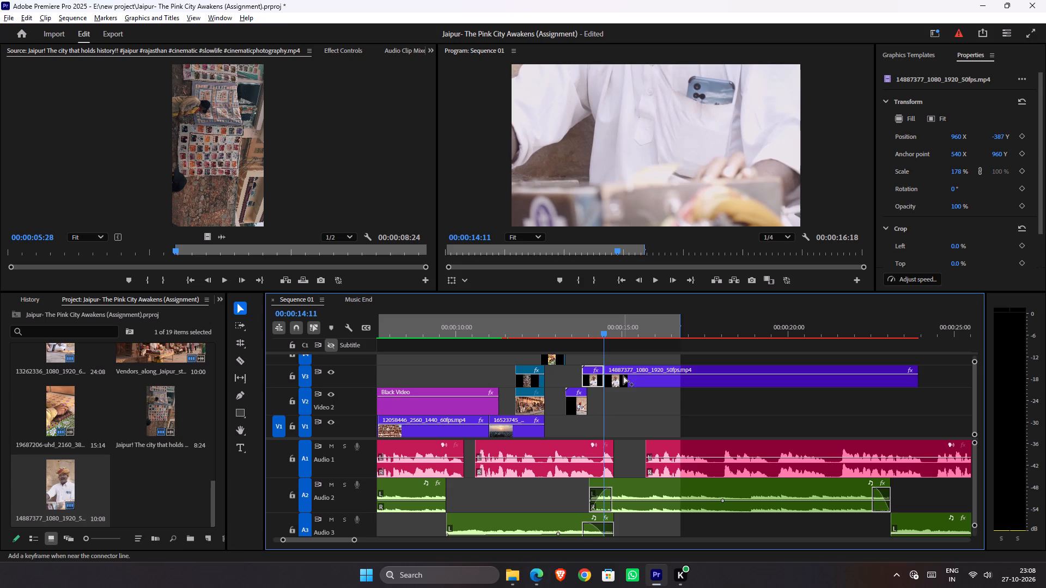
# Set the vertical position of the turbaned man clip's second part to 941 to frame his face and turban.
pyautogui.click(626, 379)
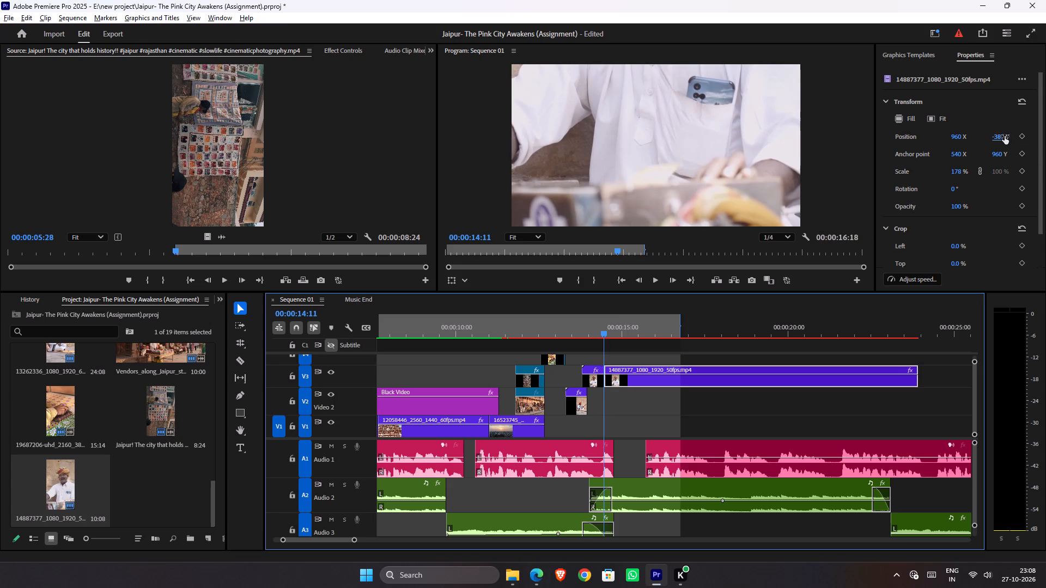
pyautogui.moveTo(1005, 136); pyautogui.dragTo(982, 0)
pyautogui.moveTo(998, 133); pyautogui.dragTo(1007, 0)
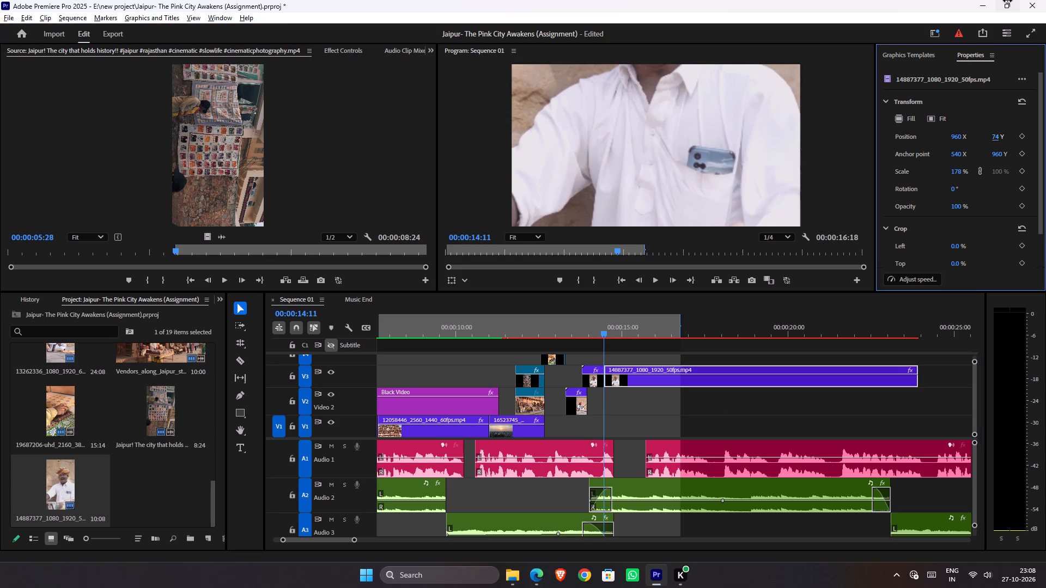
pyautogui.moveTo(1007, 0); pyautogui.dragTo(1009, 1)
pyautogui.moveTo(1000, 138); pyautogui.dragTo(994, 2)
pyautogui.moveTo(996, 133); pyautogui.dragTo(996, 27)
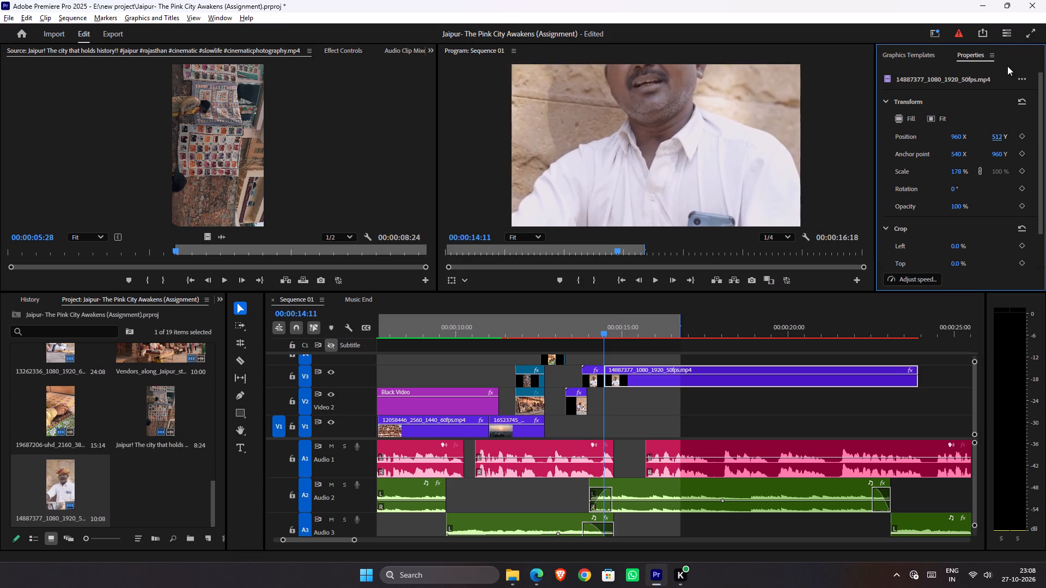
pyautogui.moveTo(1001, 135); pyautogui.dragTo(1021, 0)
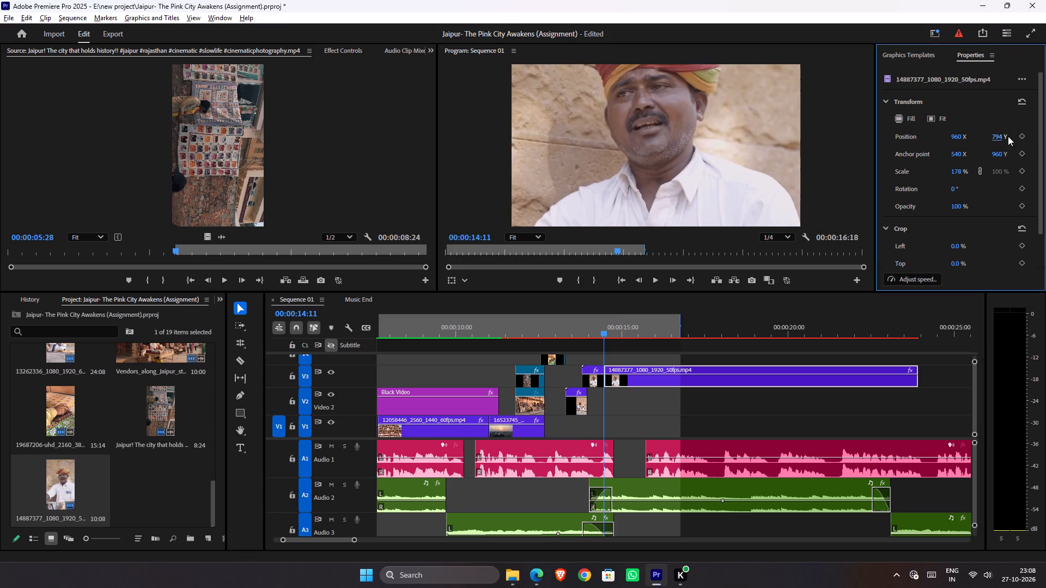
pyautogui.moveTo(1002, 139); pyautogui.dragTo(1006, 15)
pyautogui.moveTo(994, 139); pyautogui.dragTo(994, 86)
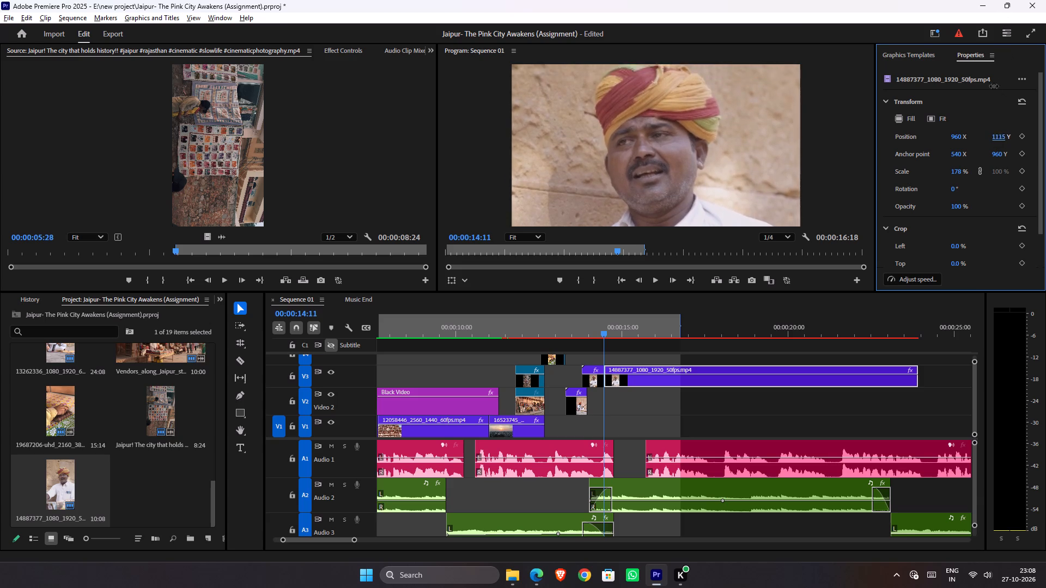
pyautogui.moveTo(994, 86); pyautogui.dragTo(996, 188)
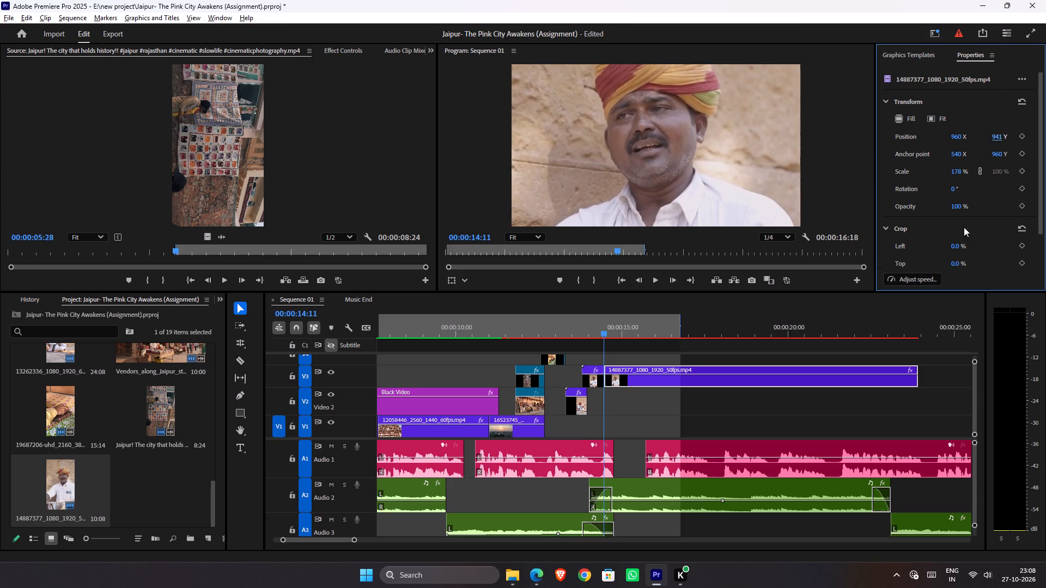
# Play the section from the city sunset shot through both turbaned man parts repeatedly to check the cuts against the voiceover.
pyautogui.moveTo(597, 329); pyautogui.dragTo(547, 322)
pyautogui.press('space')
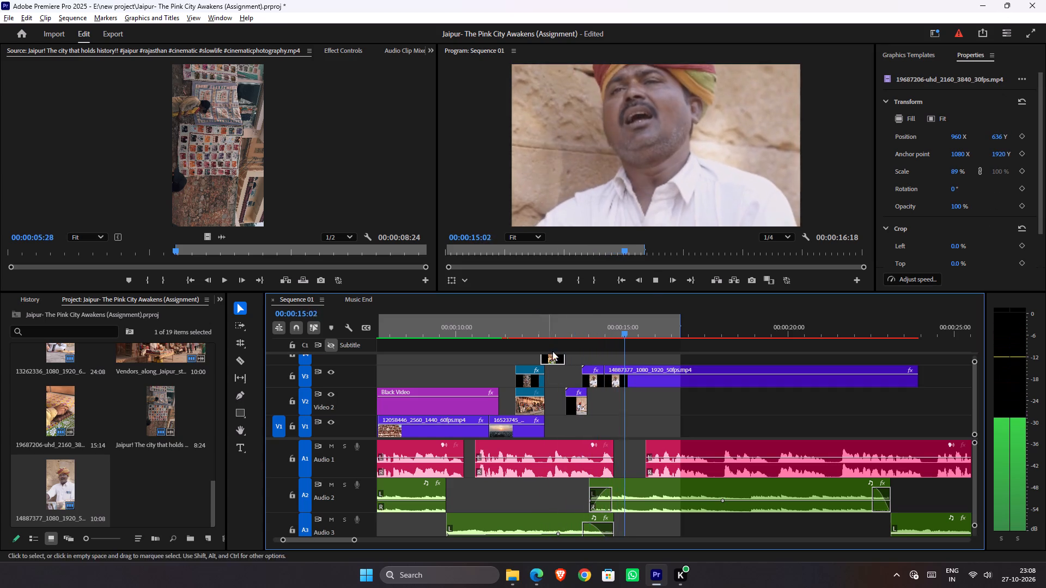
pyautogui.press('space')
pyautogui.press('space')
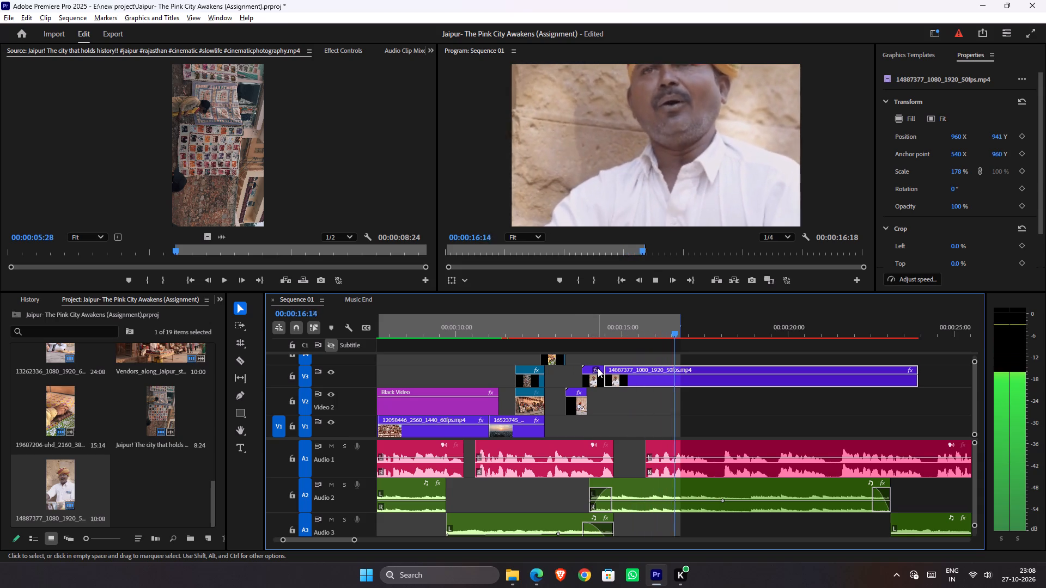
pyautogui.press('space')
pyautogui.moveTo(654, 327); pyautogui.dragTo(625, 344)
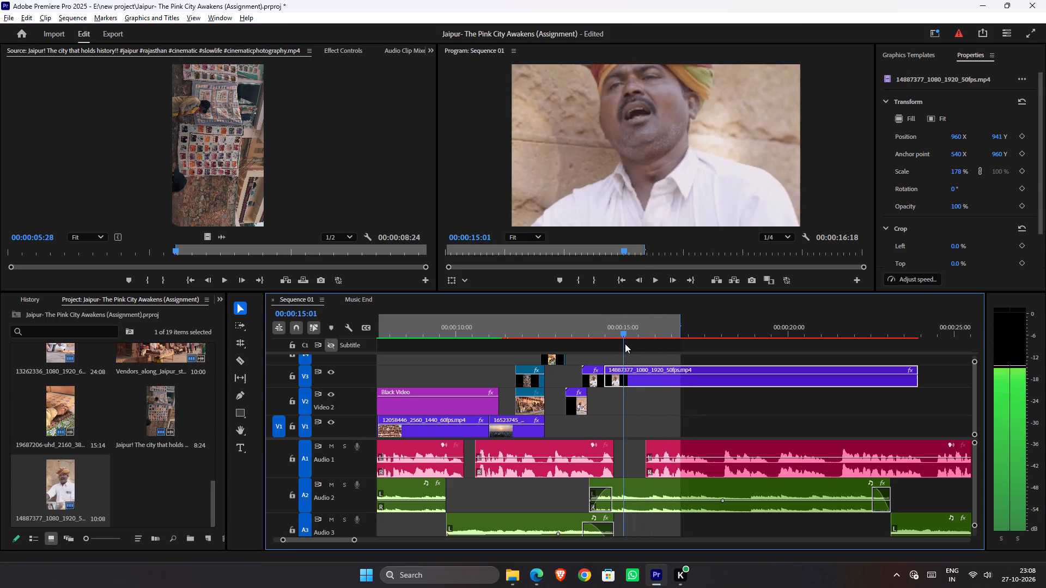
pyautogui.moveTo(625, 344); pyautogui.dragTo(671, 377)
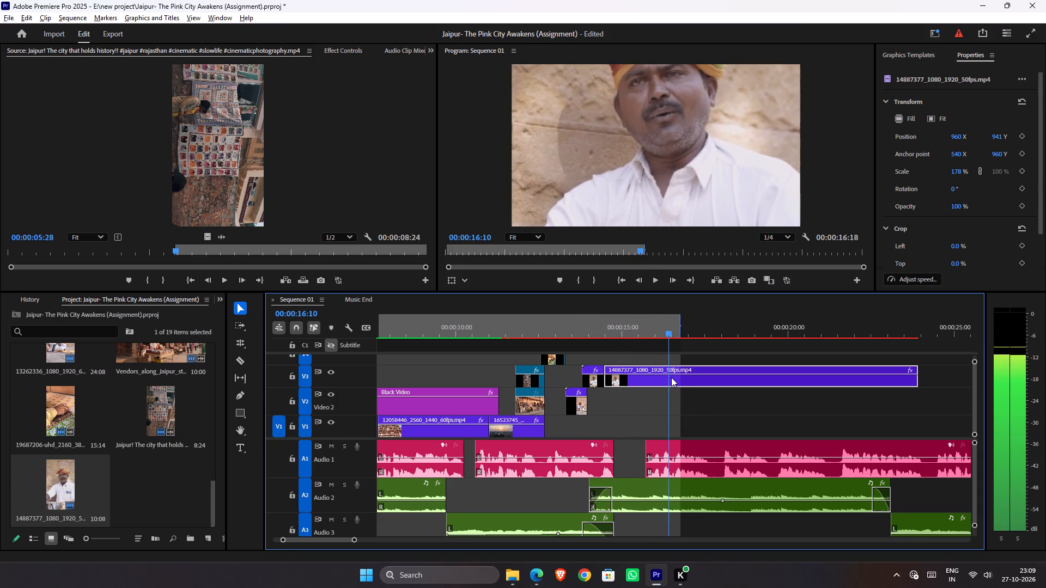
pyautogui.moveTo(671, 377); pyautogui.dragTo(589, 373)
pyautogui.press('space')
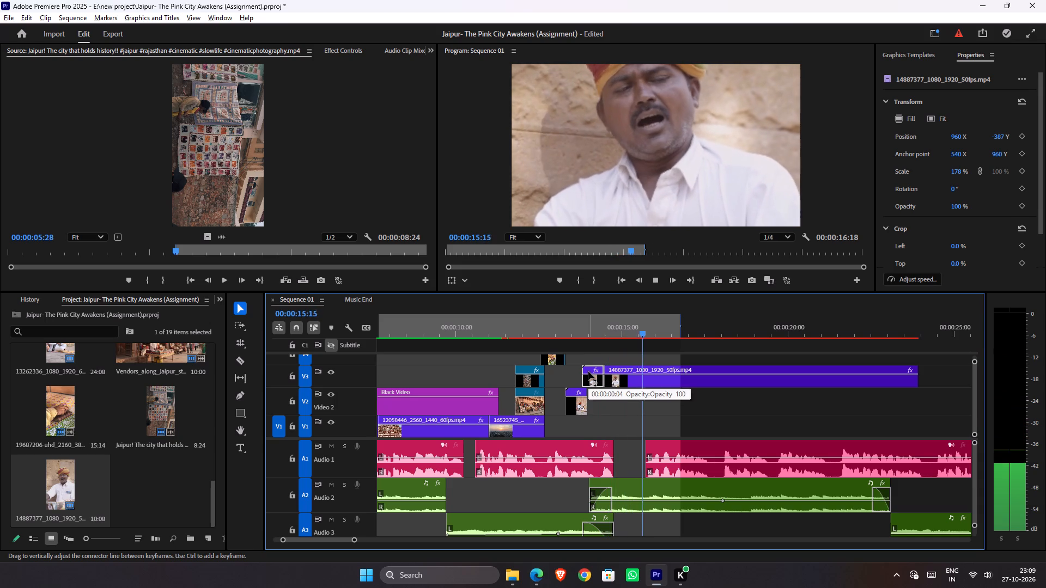
pyautogui.press('space')
pyautogui.press('space')
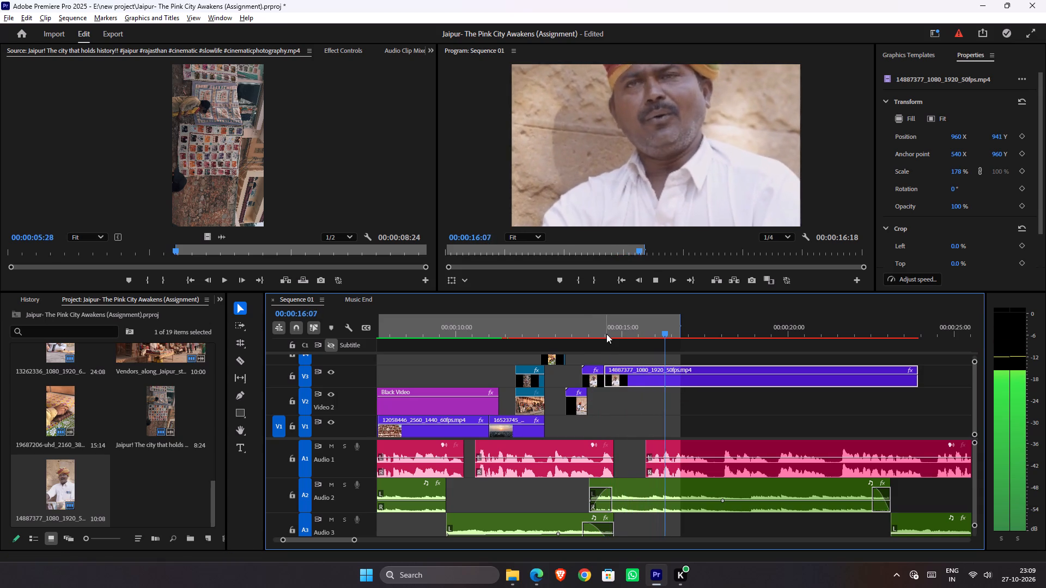
pyautogui.press('space')
pyautogui.moveTo(605, 333); pyautogui.dragTo(494, 371)
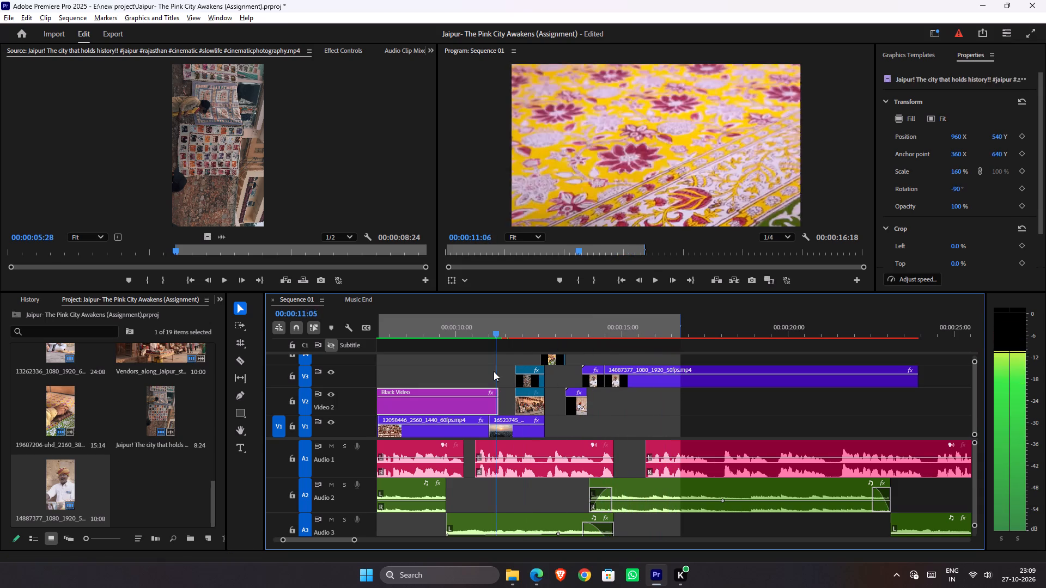
pyautogui.moveTo(494, 371); pyautogui.dragTo(490, 372)
pyautogui.press('space')
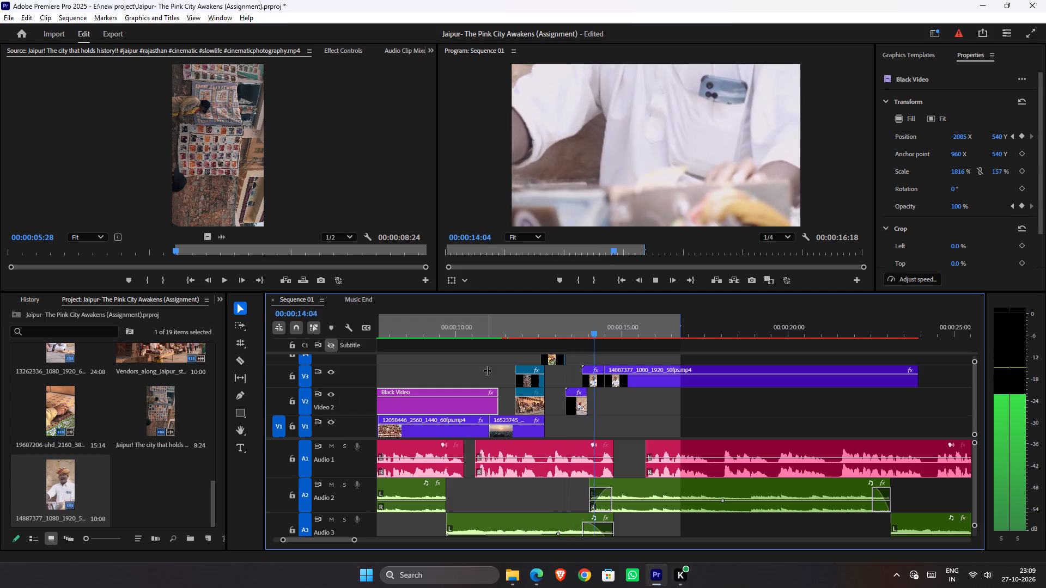
pyautogui.press('space')
pyautogui.moveTo(569, 332); pyautogui.dragTo(503, 330)
pyautogui.press('space')
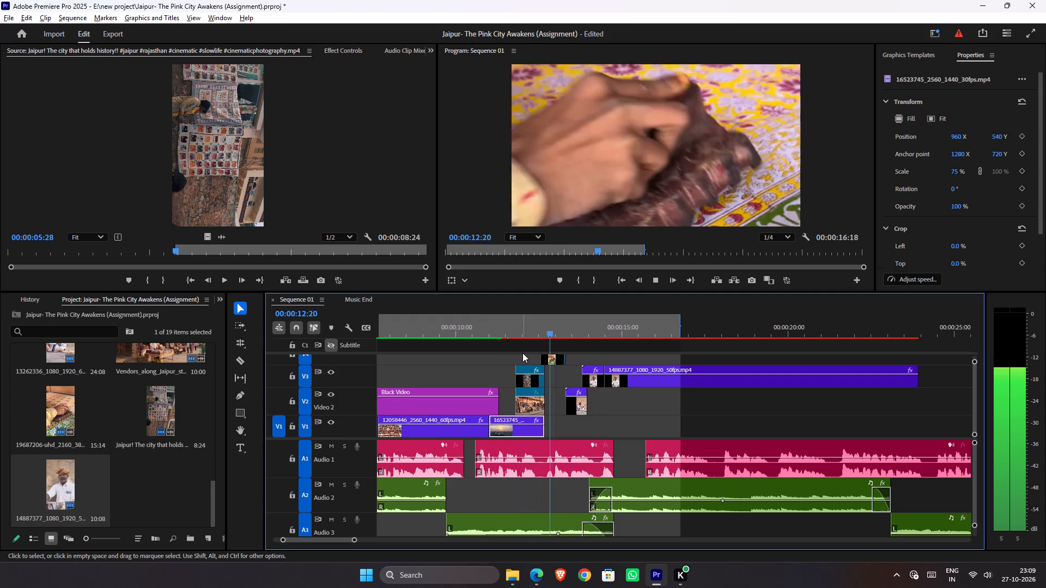
pyautogui.press('space')
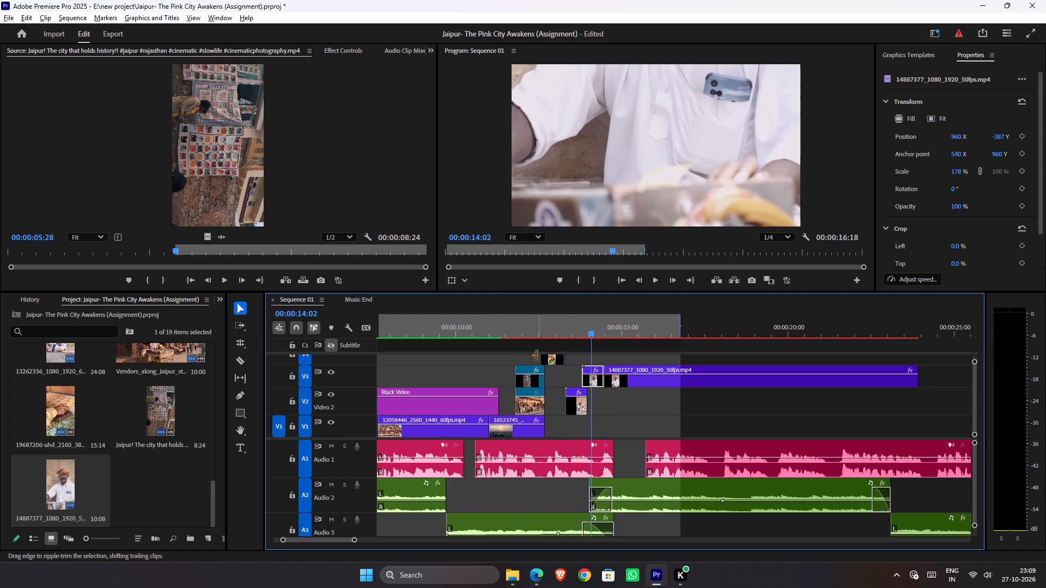
# Save the project.
pyautogui.hotkey('ctrl', 's')
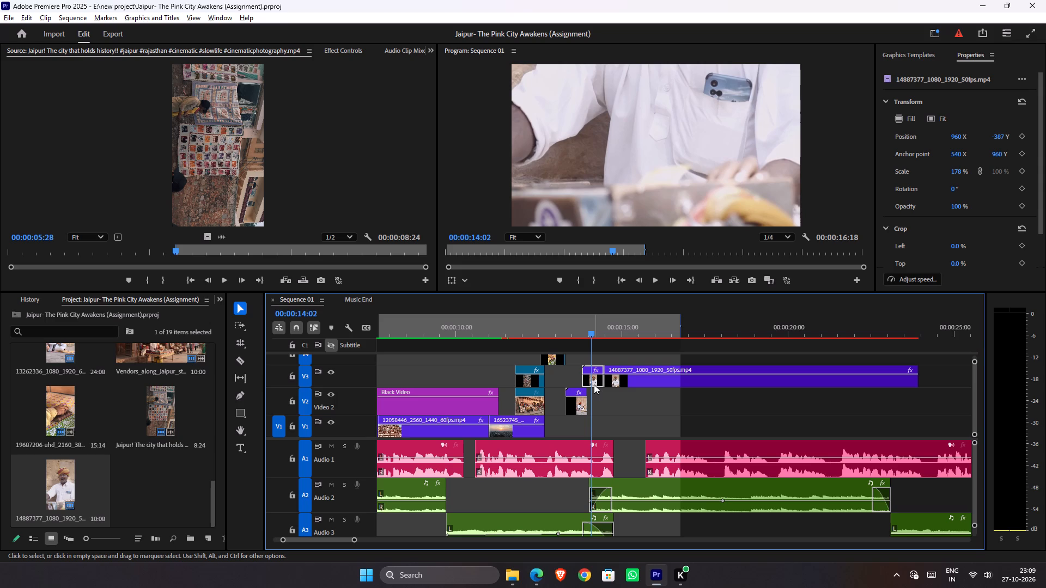
# Move the short turbaned man clip on V3 directly after the block-printing shot and the V2 sitar player clip right after it.
pyautogui.moveTo(593, 384); pyautogui.dragTo(575, 381)
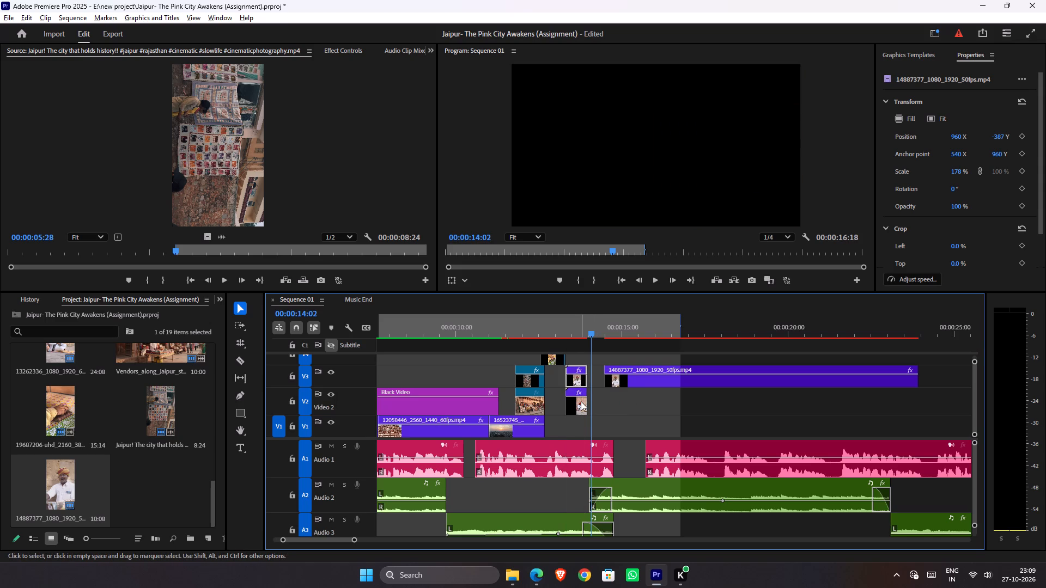
pyautogui.moveTo(581, 401); pyautogui.dragTo(603, 407)
# Play the section from the city sunset shot to check the new order of the turbaned man and sitar player clips.
pyautogui.moveTo(585, 335); pyautogui.dragTo(556, 335)
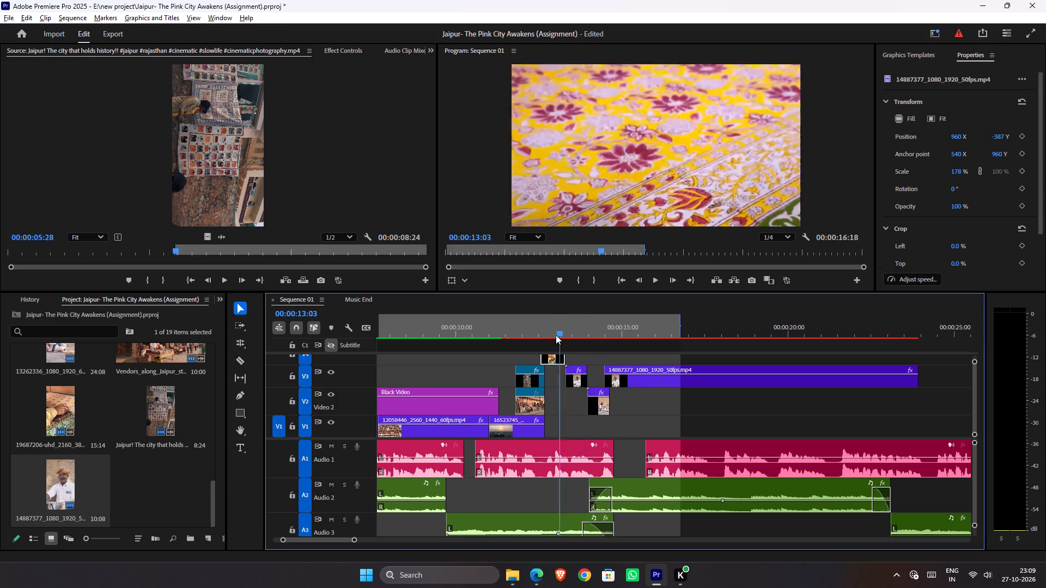
pyautogui.moveTo(556, 335); pyautogui.dragTo(550, 333)
pyautogui.press('space')
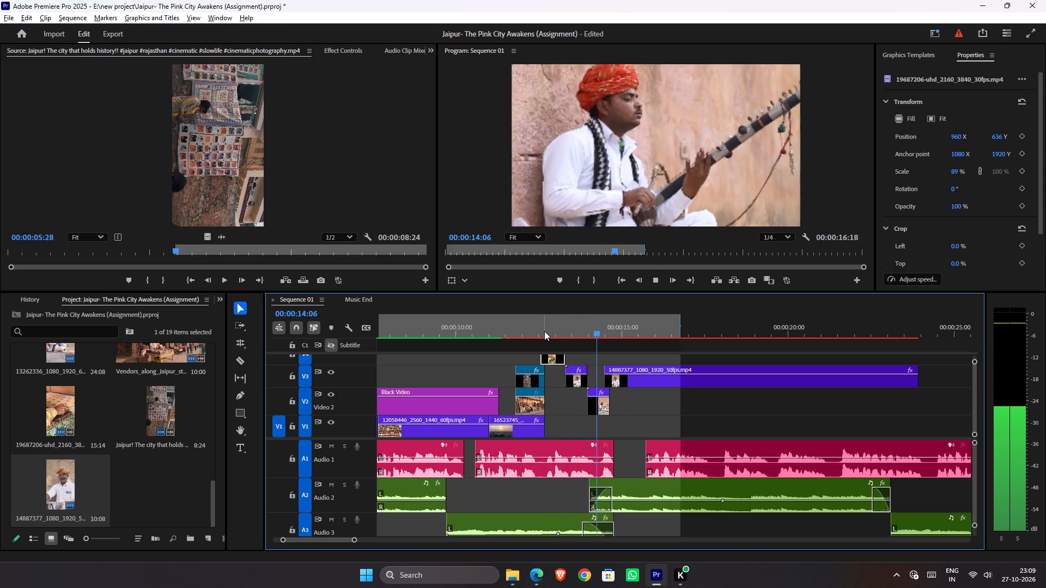
pyautogui.press('space')
pyautogui.moveTo(551, 333); pyautogui.dragTo(495, 334)
pyautogui.press('space')
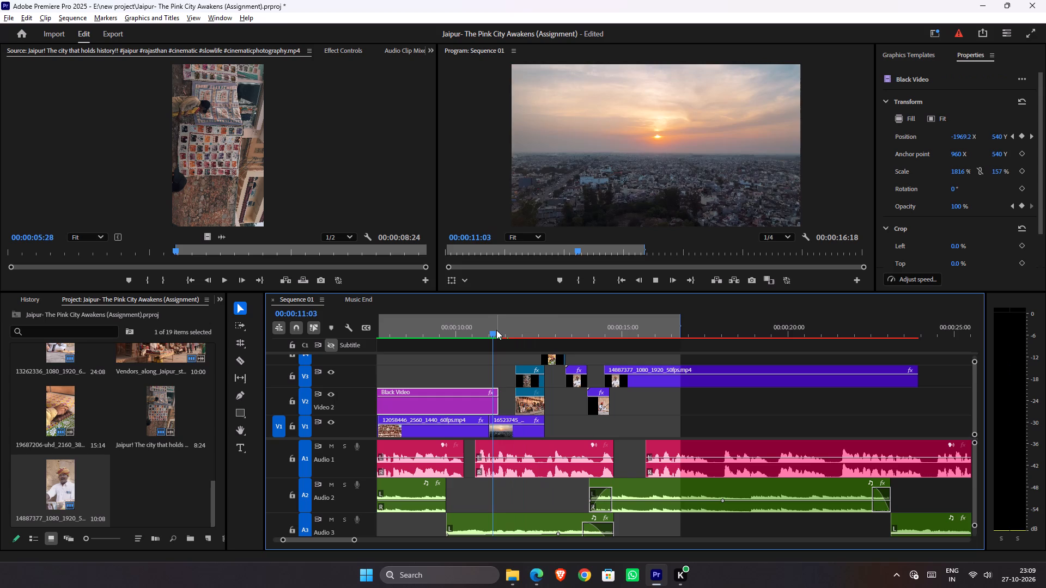
pyautogui.press('space')
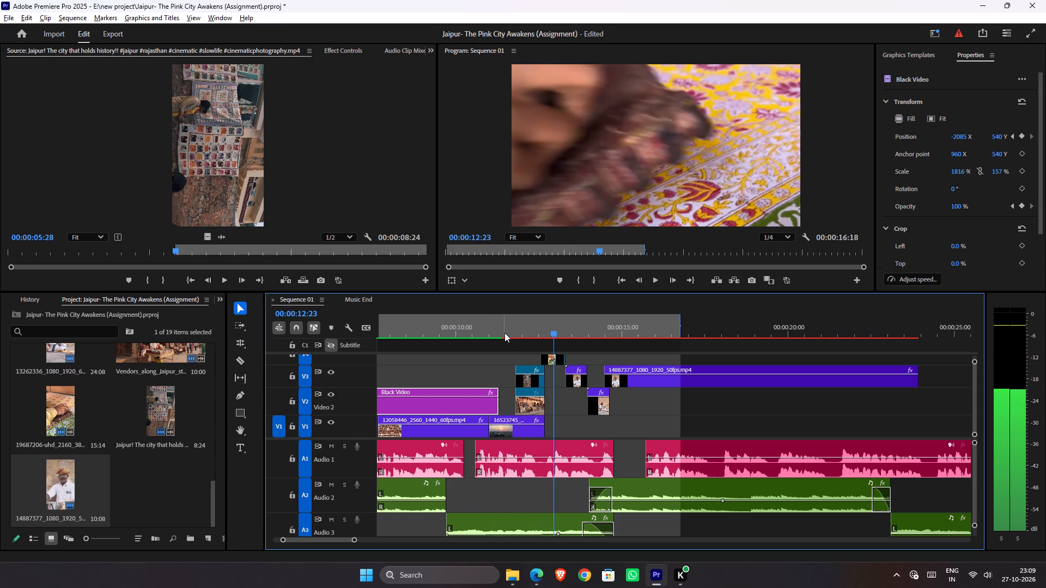
pyautogui.press('space')
pyautogui.press('space')
pyautogui.moveTo(508, 335); pyautogui.dragTo(502, 335)
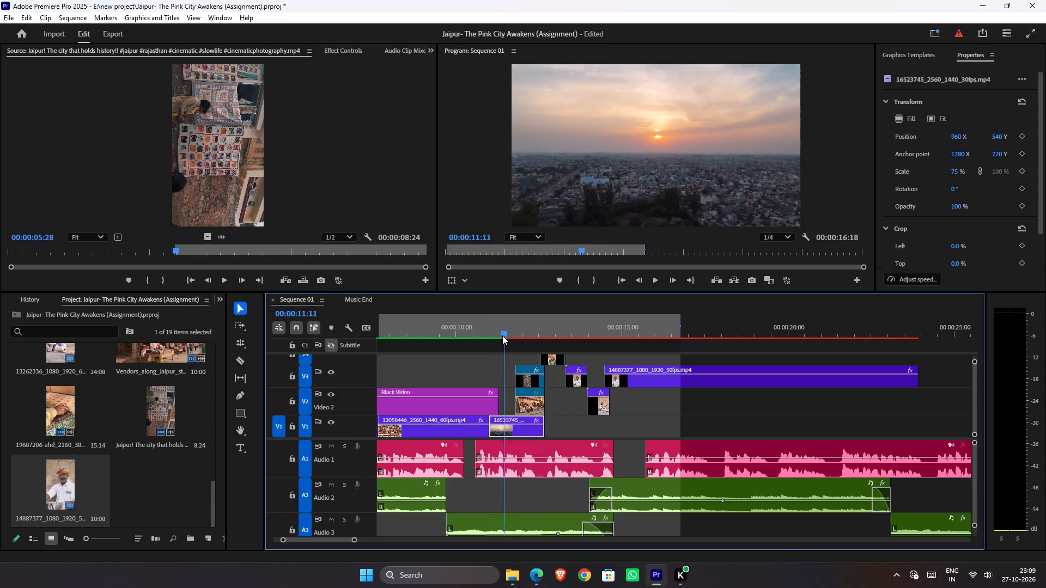
pyautogui.moveTo(502, 335); pyautogui.dragTo(482, 333)
pyautogui.press('space')
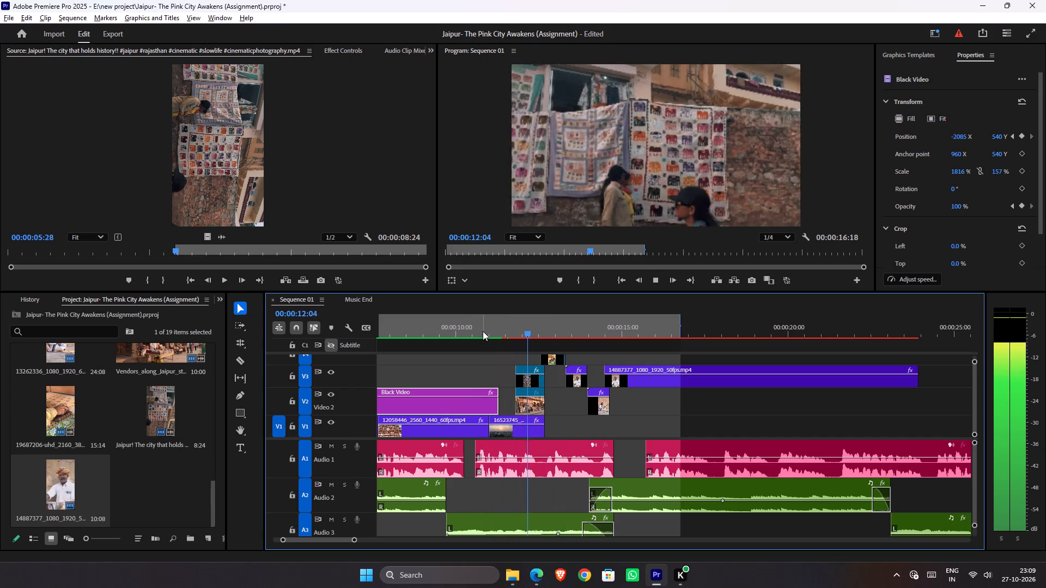
pyautogui.press('space')
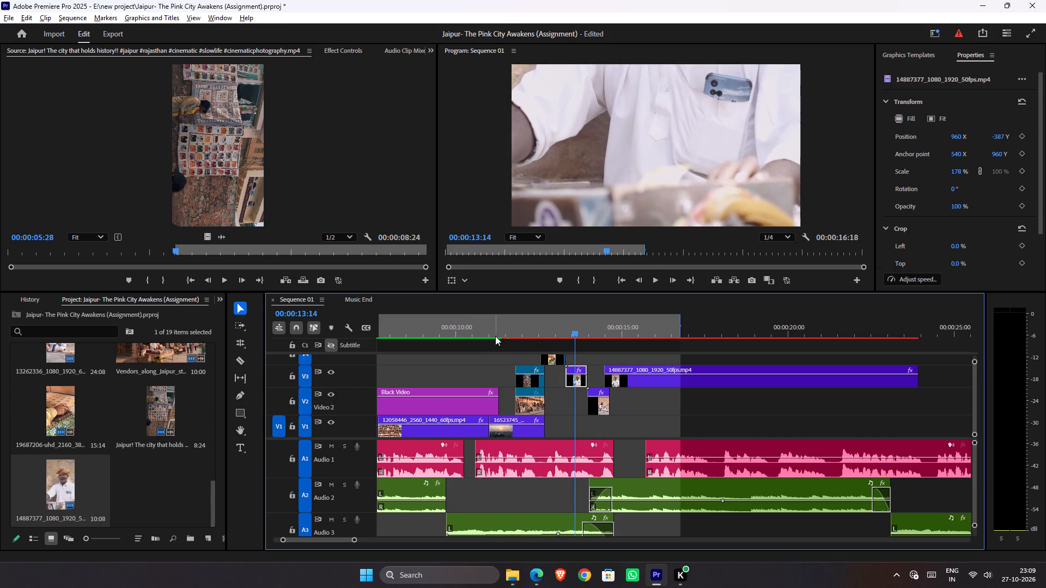
pyautogui.press('space')
pyautogui.press('space')
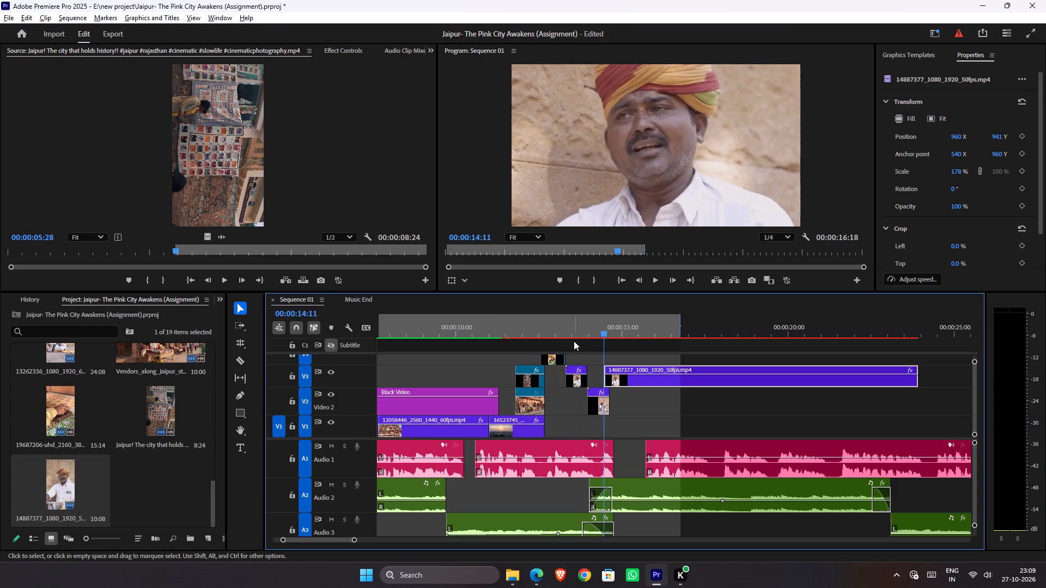
pyautogui.moveTo(574, 338); pyautogui.dragTo(550, 334)
pyautogui.moveTo(543, 331); pyautogui.dragTo(506, 329)
pyautogui.press('space')
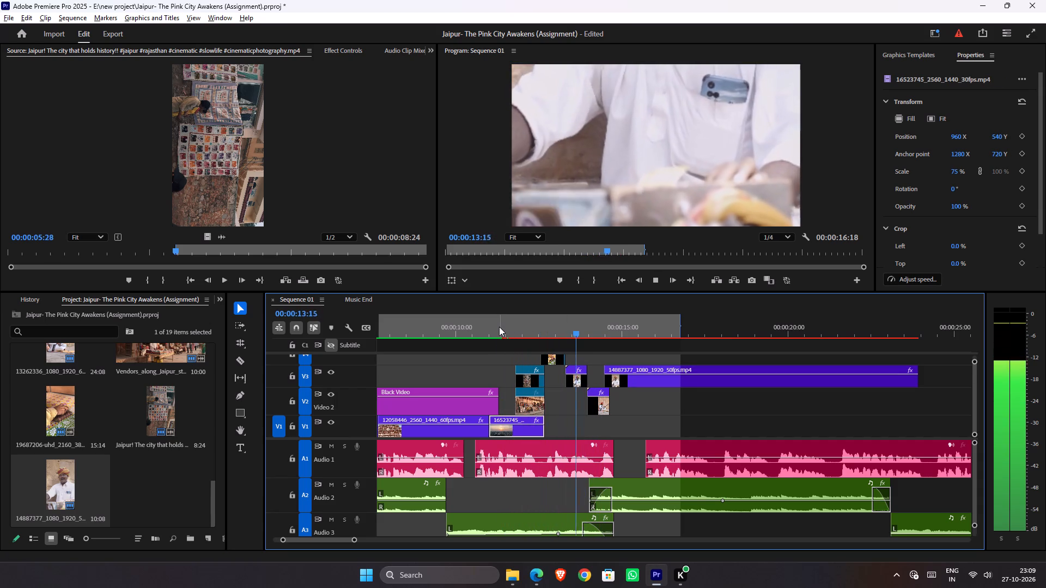
pyautogui.press('space')
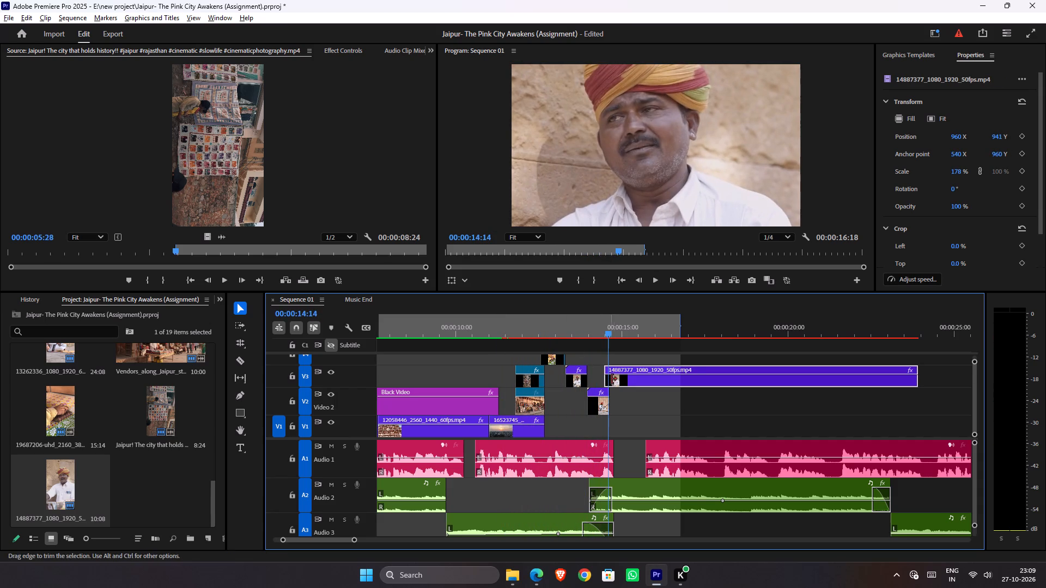
# Delete the long second part of the turbaned man clip on V3.
pyautogui.click(613, 381)
pyautogui.press('Delete')
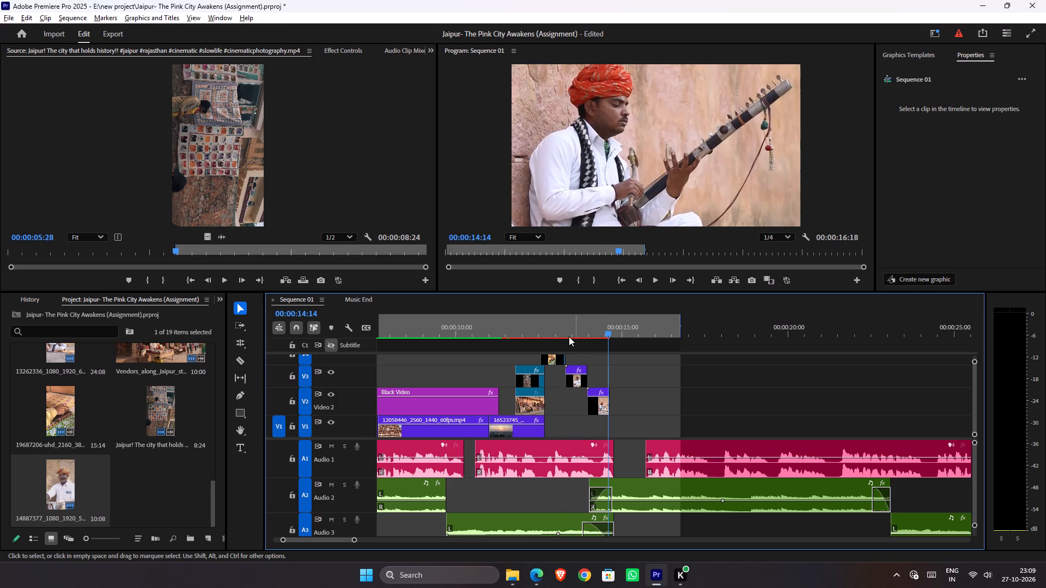
# Play from the block-printing shot to the end of the voiceover phrase and extend the sitar player clip on V2 to 00:00:14:19.
pyautogui.click(558, 332)
pyautogui.press('space')
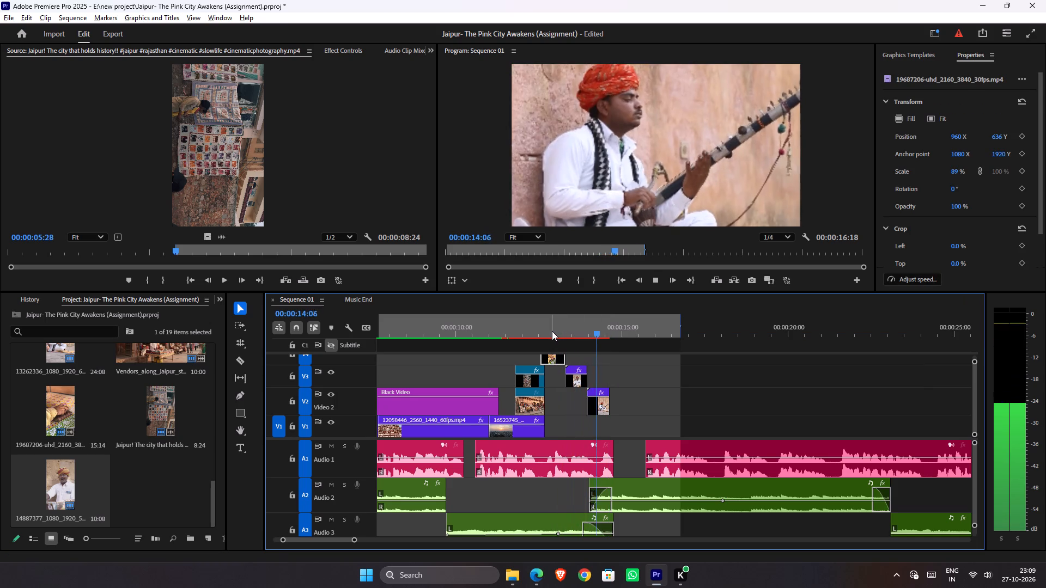
pyautogui.press('space')
pyautogui.press('space')
pyautogui.press('space')
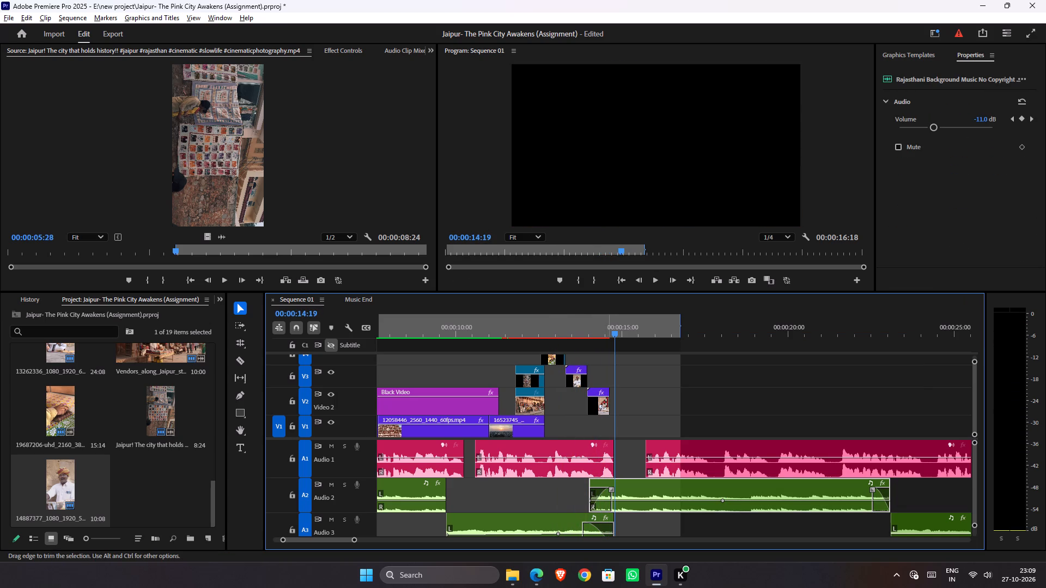
pyautogui.moveTo(607, 402); pyautogui.dragTo(615, 403)
# Scrub back over the block-printing and textiles shots and save the project.
pyautogui.moveTo(593, 335); pyautogui.dragTo(549, 334)
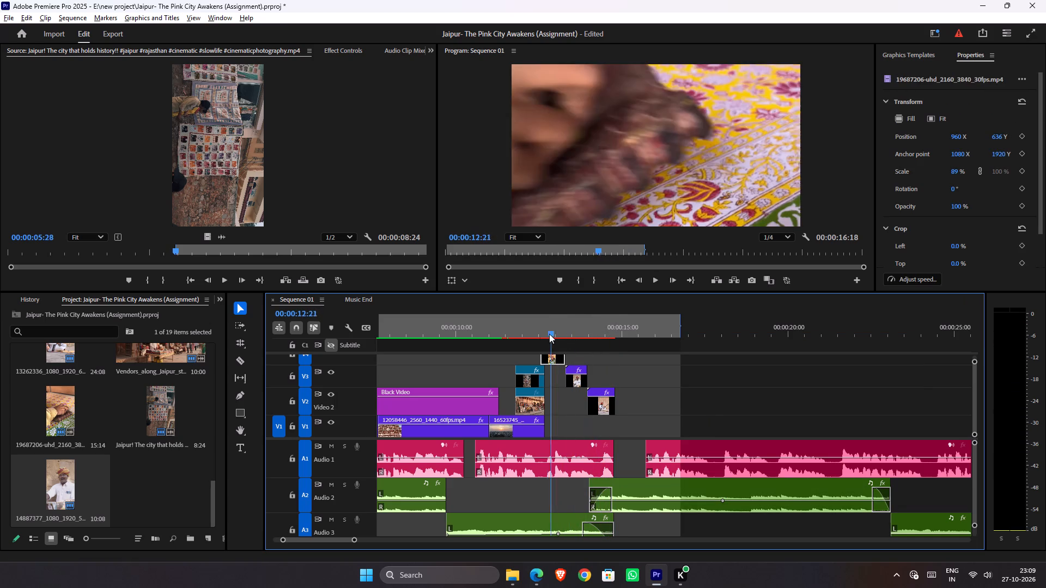
pyautogui.moveTo(549, 334); pyautogui.dragTo(526, 344)
pyautogui.hotkey('ctrl', 's')
# Go back to the earlier part of the sequence and play it through the sitar player clip to review the edit.
pyautogui.moveTo(523, 338); pyautogui.dragTo(491, 338)
pyautogui.moveTo(489, 332); pyautogui.dragTo(404, 336)
pyautogui.press('space')
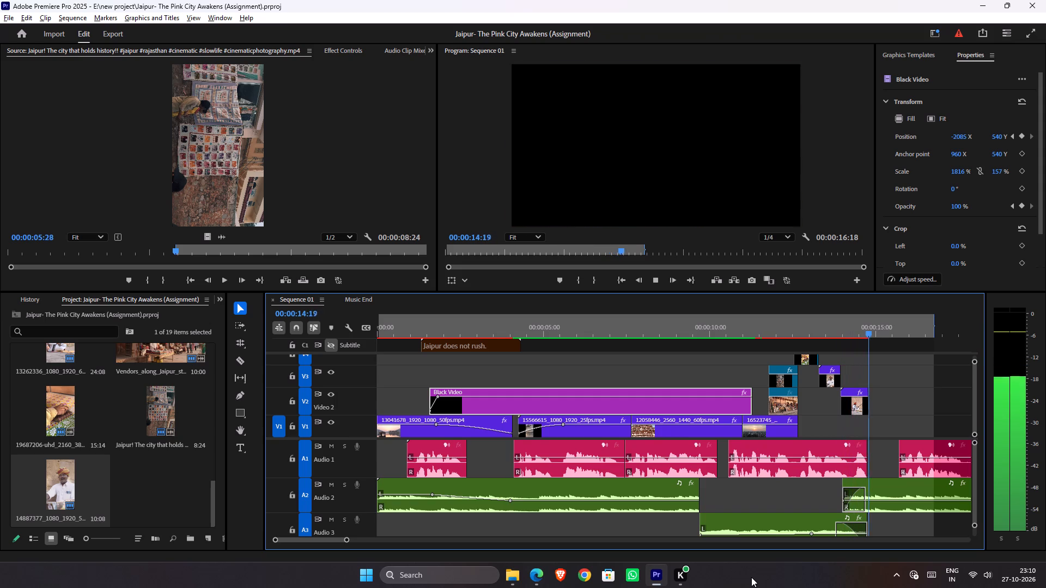
# Extend the turbaned man clip on V3 to 00:00:14:05 and move the sitar player clip on V2 to start there.
pyautogui.scroll(-2, 809, 485)
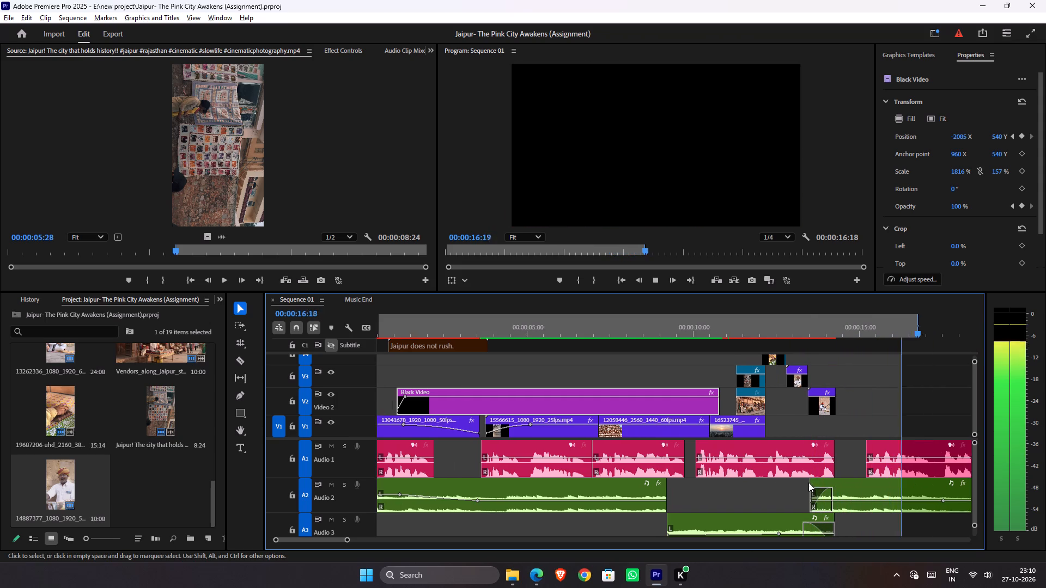
pyautogui.scroll(-4, 808, 482)
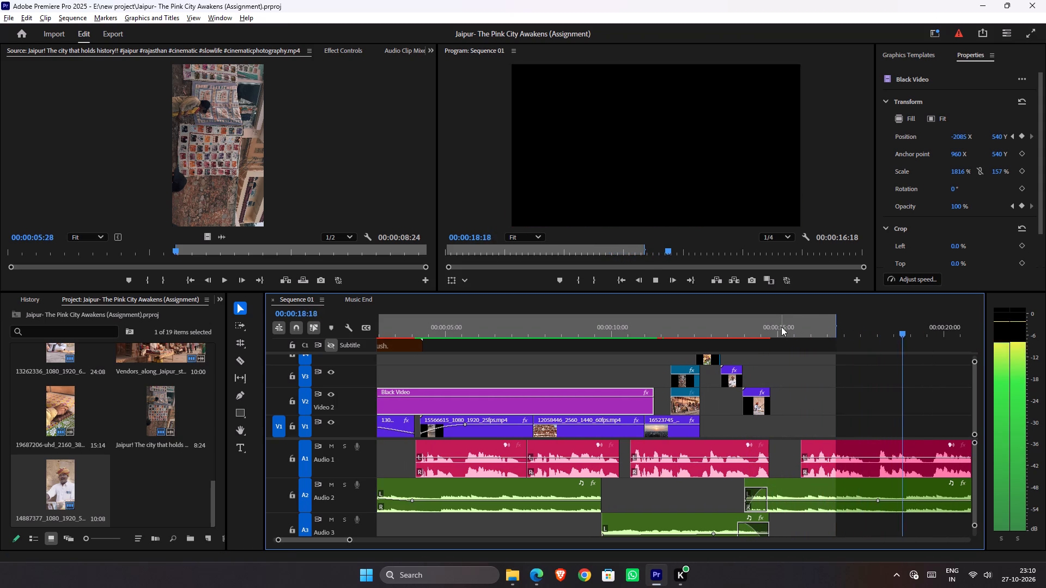
pyautogui.moveTo(780, 327); pyautogui.dragTo(660, 326)
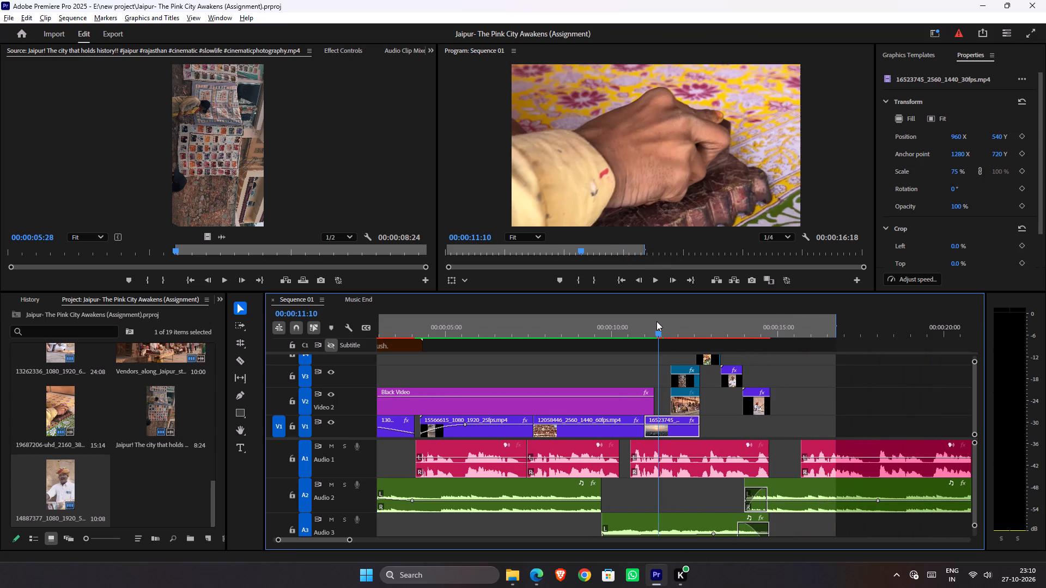
pyautogui.press('space')
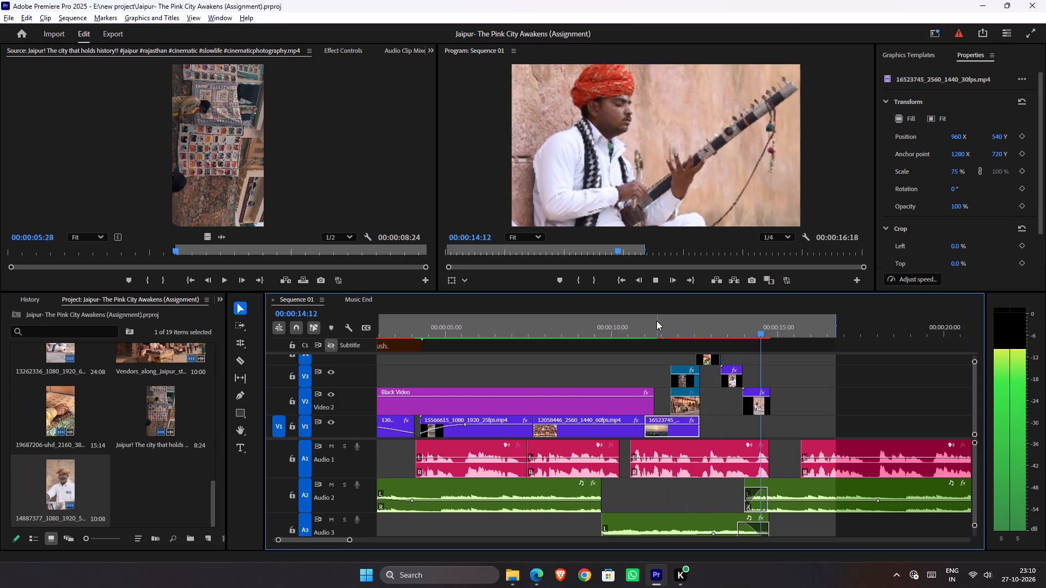
pyautogui.press('space')
pyautogui.moveTo(743, 385); pyautogui.dragTo(750, 382)
pyautogui.moveTo(755, 403); pyautogui.dragTo(763, 399)
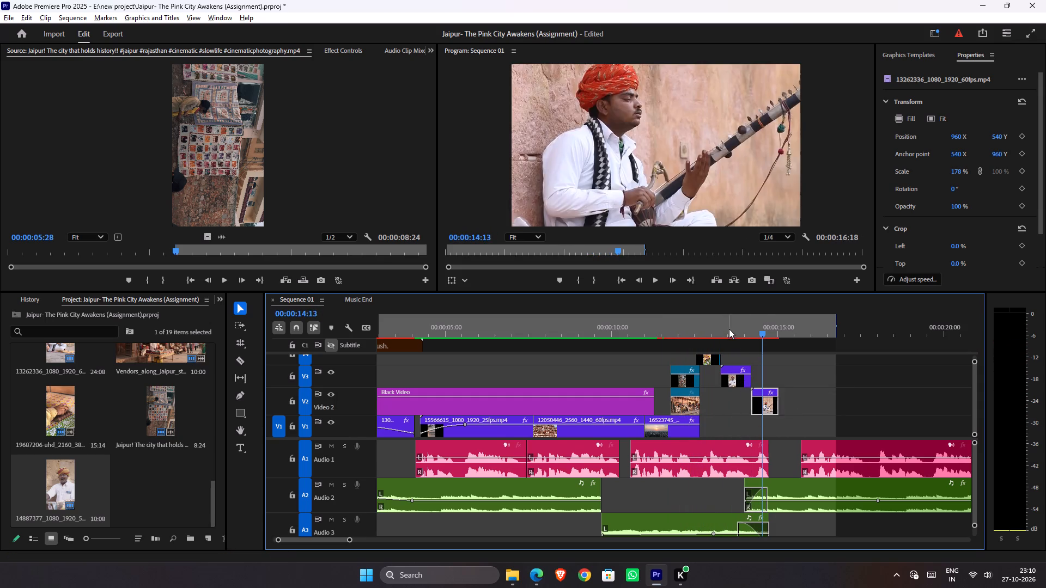
# Play the block-printing, turbaned man and sitar player shots to check the new cut against the voiceover.
pyautogui.moveTo(728, 328); pyautogui.dragTo(686, 317)
pyautogui.press('space')
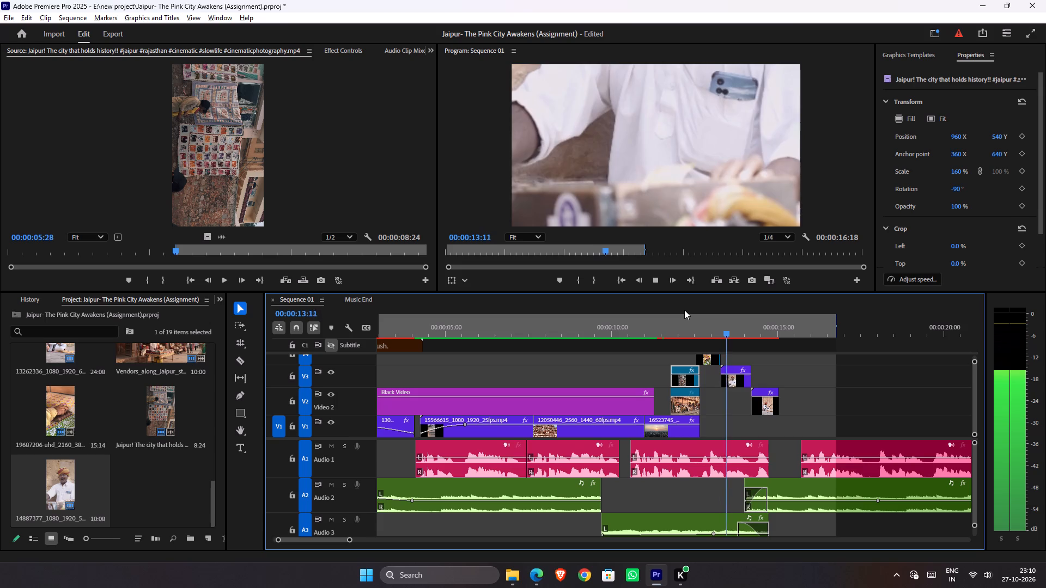
pyautogui.press('space')
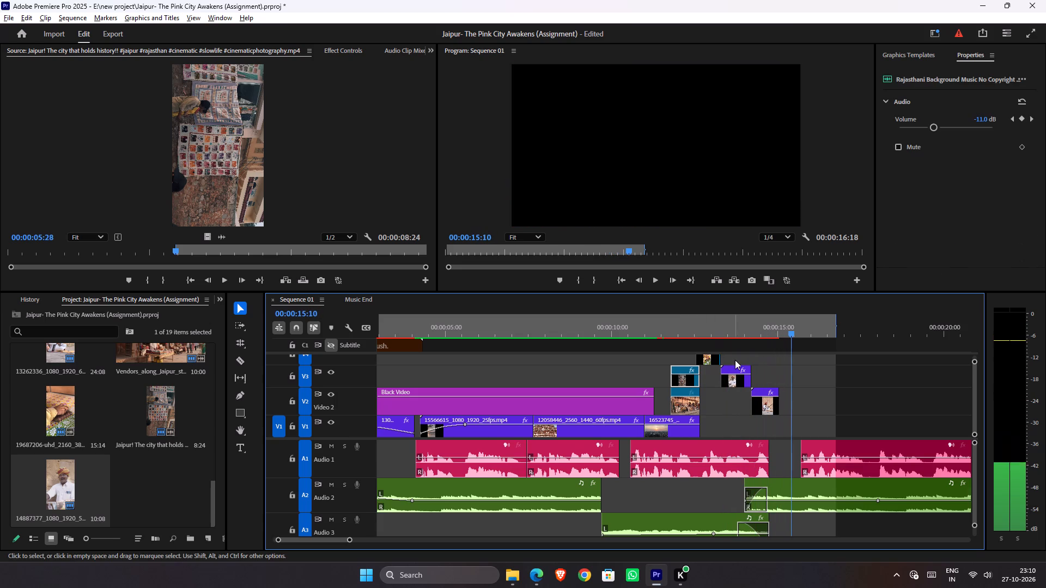
pyautogui.moveTo(745, 330); pyautogui.dragTo(691, 329)
pyautogui.press('space')
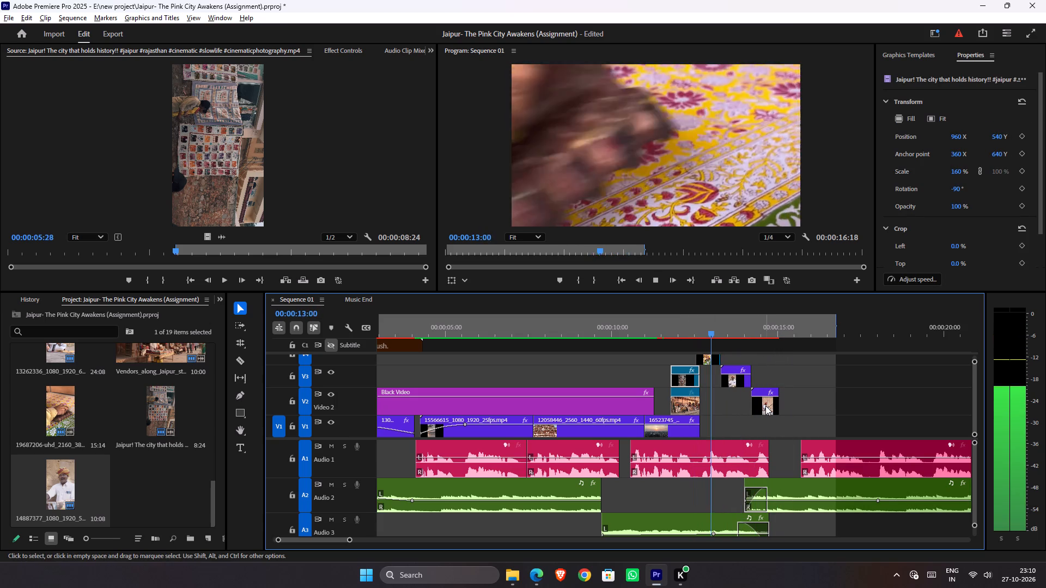
pyautogui.press('space')
pyautogui.press('space')
pyautogui.press('space')
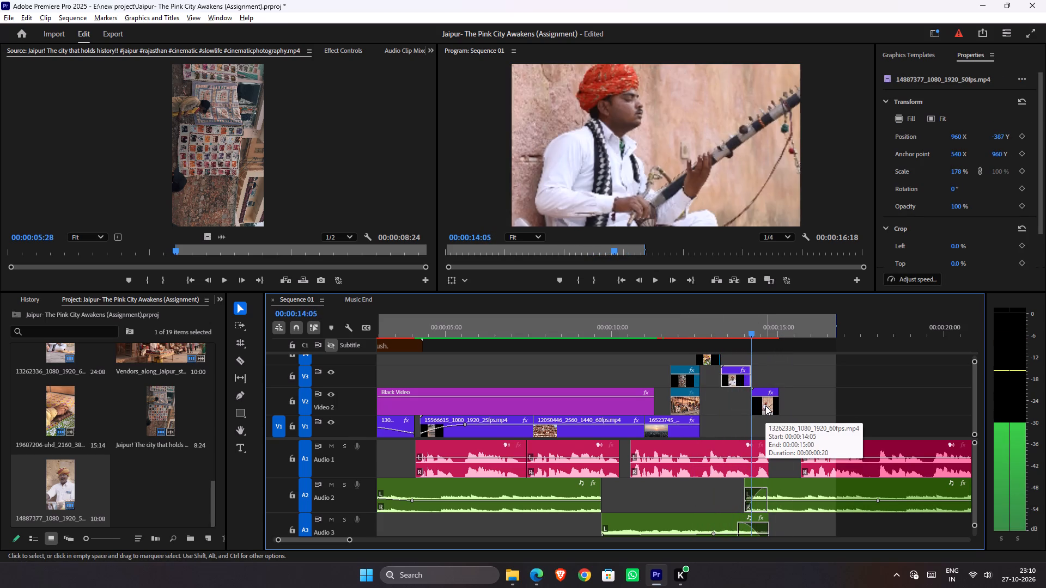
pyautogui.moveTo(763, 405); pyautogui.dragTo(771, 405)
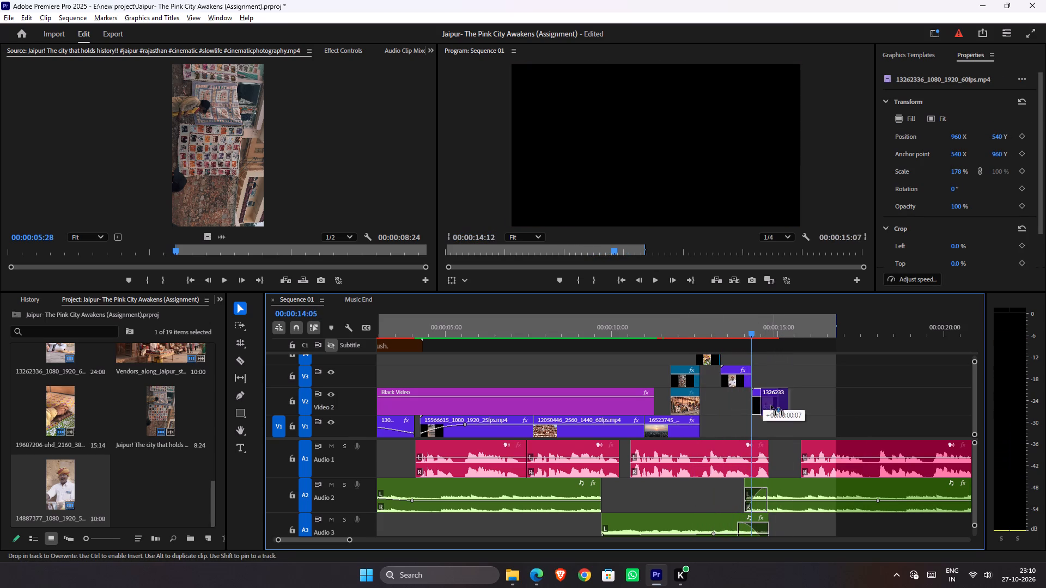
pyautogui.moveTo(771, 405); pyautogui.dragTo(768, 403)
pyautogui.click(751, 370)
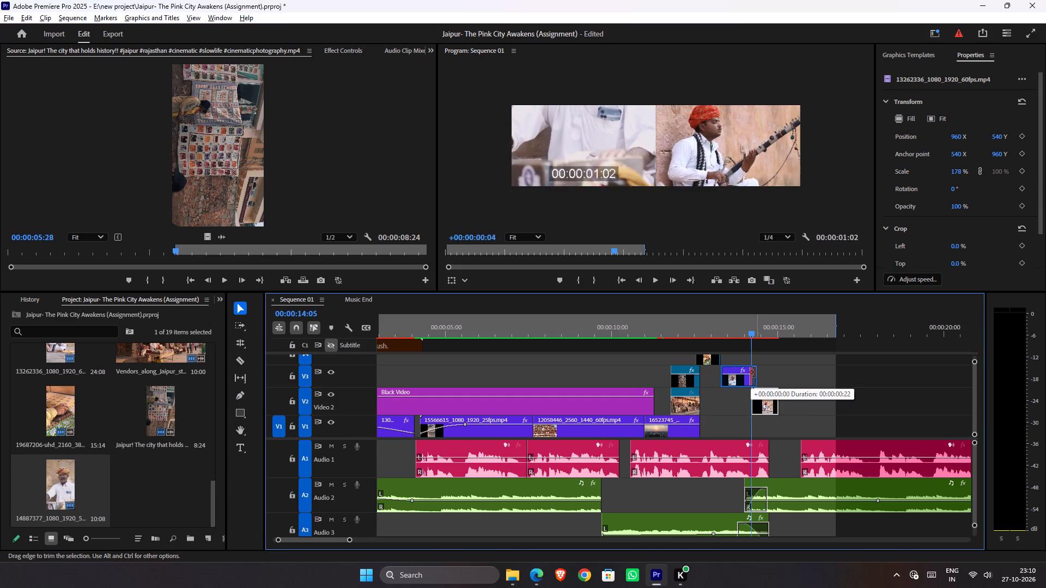
# Replay the turbaned man and sitar player shots and extend the sitar clip on V2 to the start of the next voiceover clip.
pyautogui.click(720, 311)
pyautogui.moveTo(727, 330); pyautogui.dragTo(720, 332)
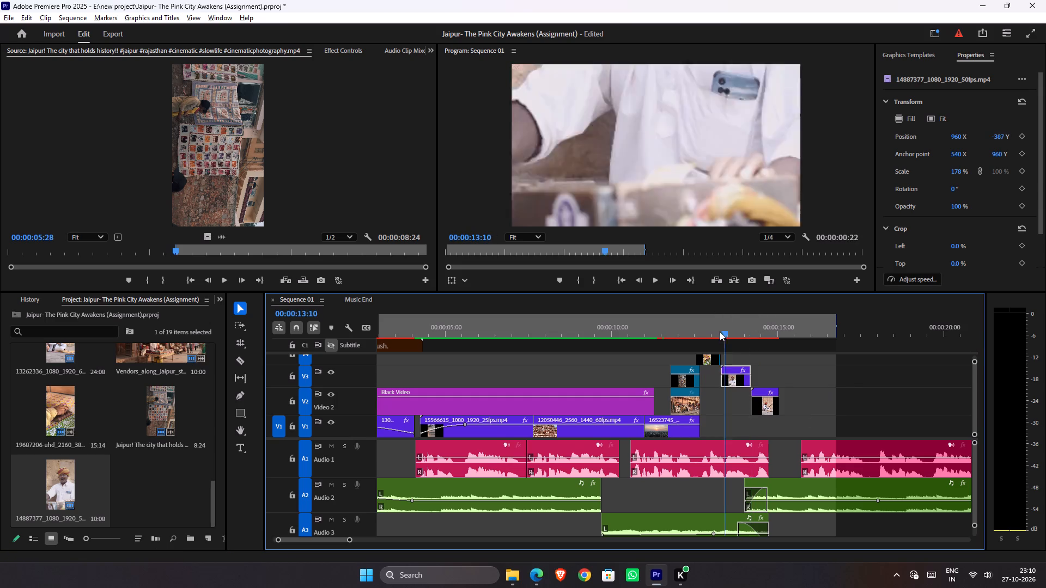
pyautogui.moveTo(720, 332); pyautogui.dragTo(702, 329)
pyautogui.press('space')
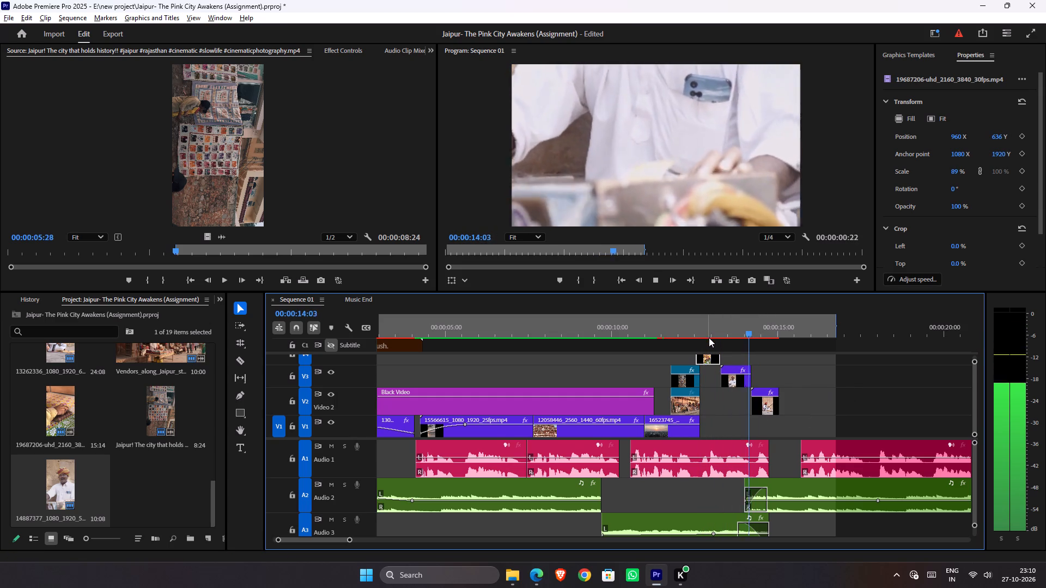
pyautogui.press('space')
pyautogui.press('space')
pyautogui.press('space')
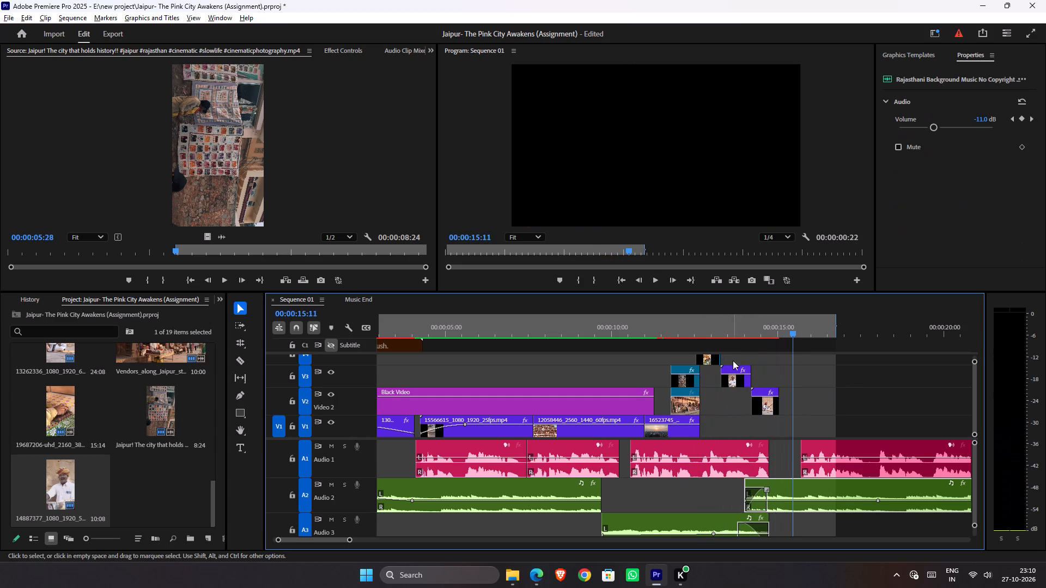
pyautogui.moveTo(779, 411); pyautogui.dragTo(796, 413)
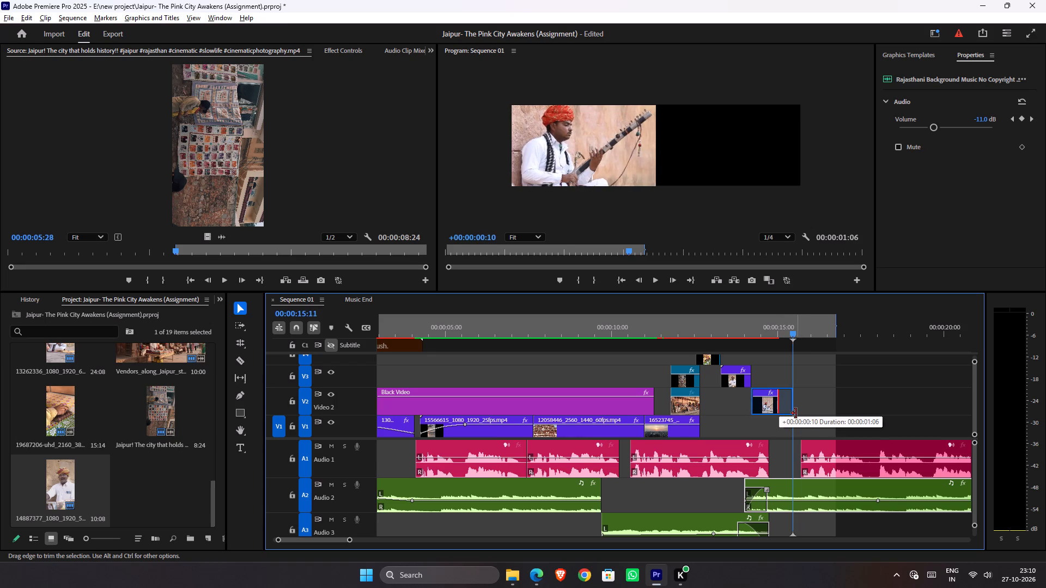
pyautogui.moveTo(796, 413); pyautogui.dragTo(799, 418)
# Replay the sequence from the textiles and block-printing shots to check the sitar player's movement and timing against the voiceover.
pyautogui.moveTo(735, 323); pyautogui.dragTo(644, 320)
pyautogui.press('space')
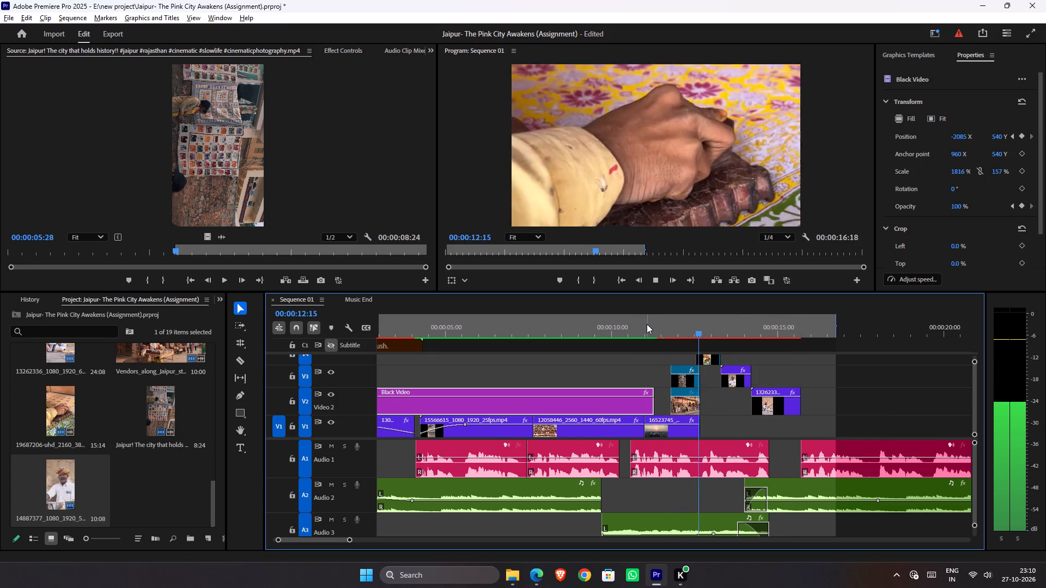
pyautogui.press('space')
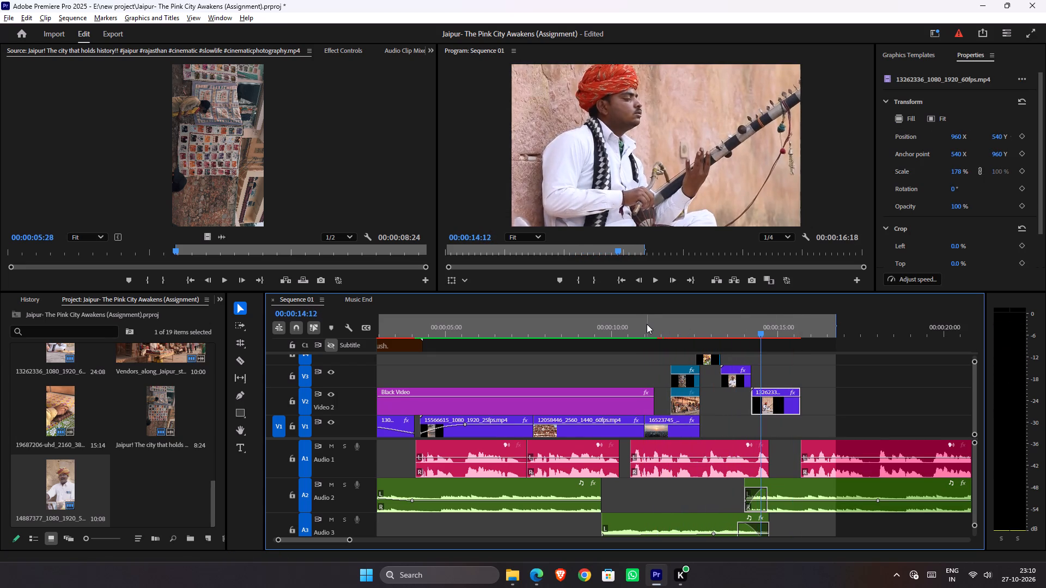
pyautogui.moveTo(720, 337); pyautogui.dragTo(661, 338)
pyautogui.press('space')
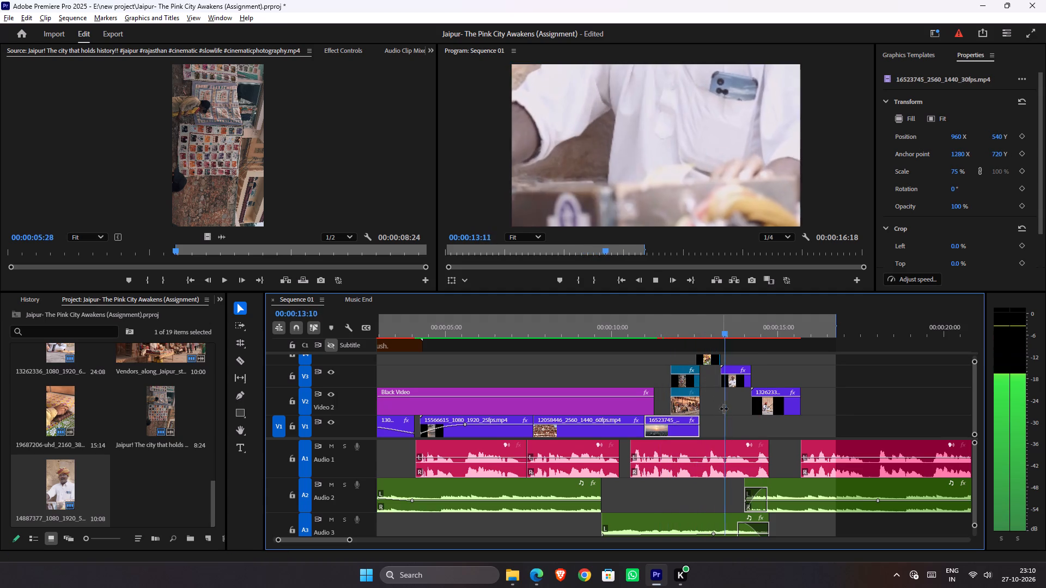
pyautogui.press('space')
pyautogui.press('space')
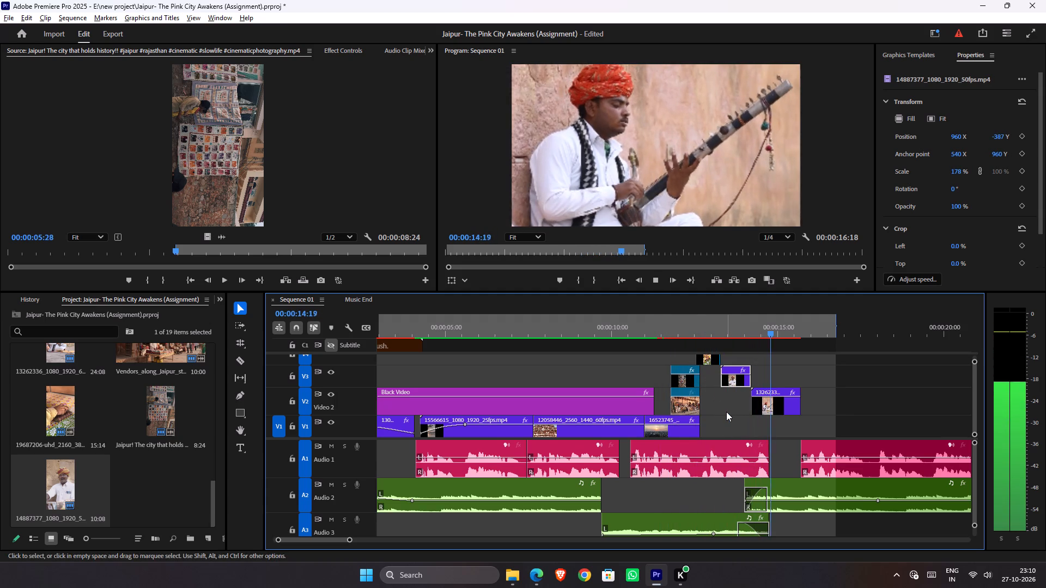
pyautogui.press('space')
pyautogui.press('space')
pyautogui.moveTo(753, 332); pyautogui.dragTo(738, 330)
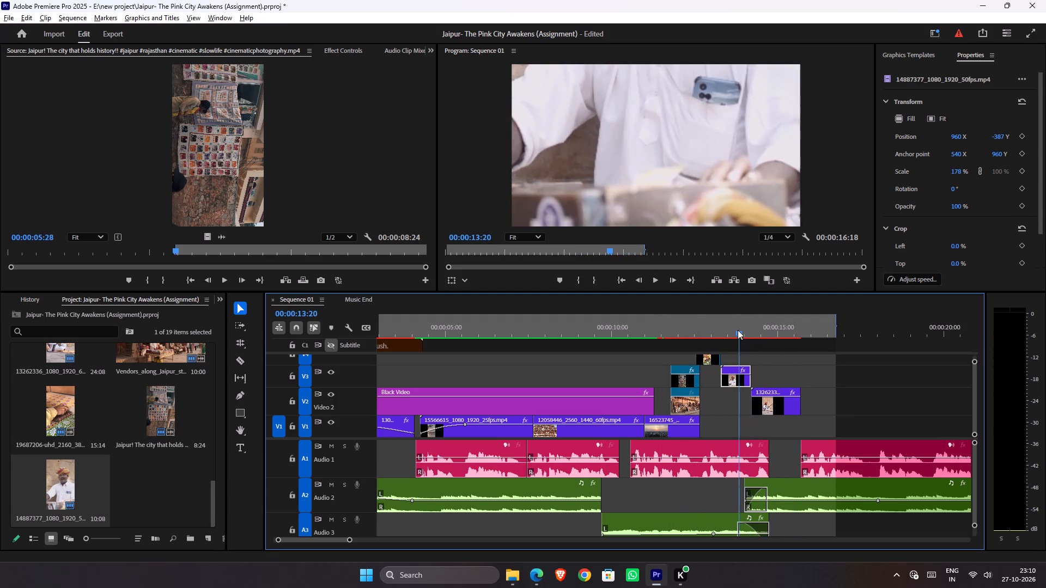
pyautogui.moveTo(738, 330); pyautogui.dragTo(729, 328)
pyautogui.press('space')
pyautogui.press('space')
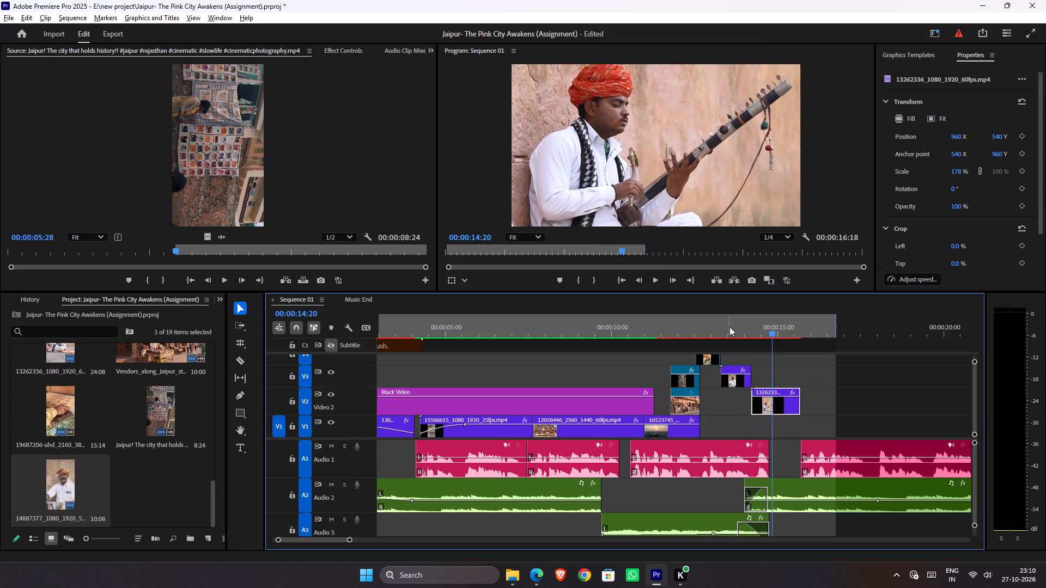
# Trim the start of the sitar player clip on V2 to 00:00:14:18.
pyautogui.moveTo(731, 327); pyautogui.dragTo(777, 359)
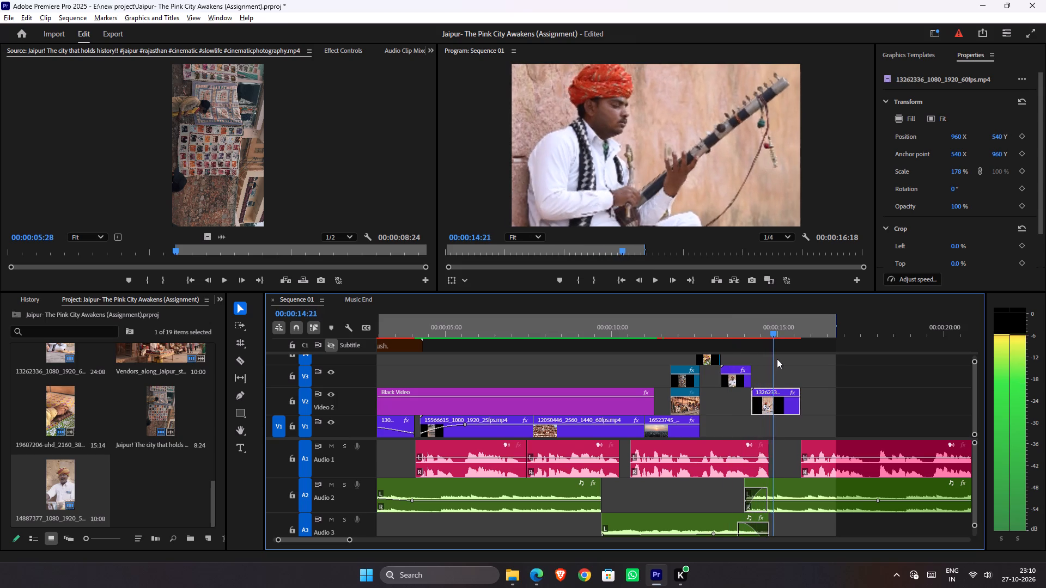
pyautogui.moveTo(777, 359); pyautogui.dragTo(771, 358)
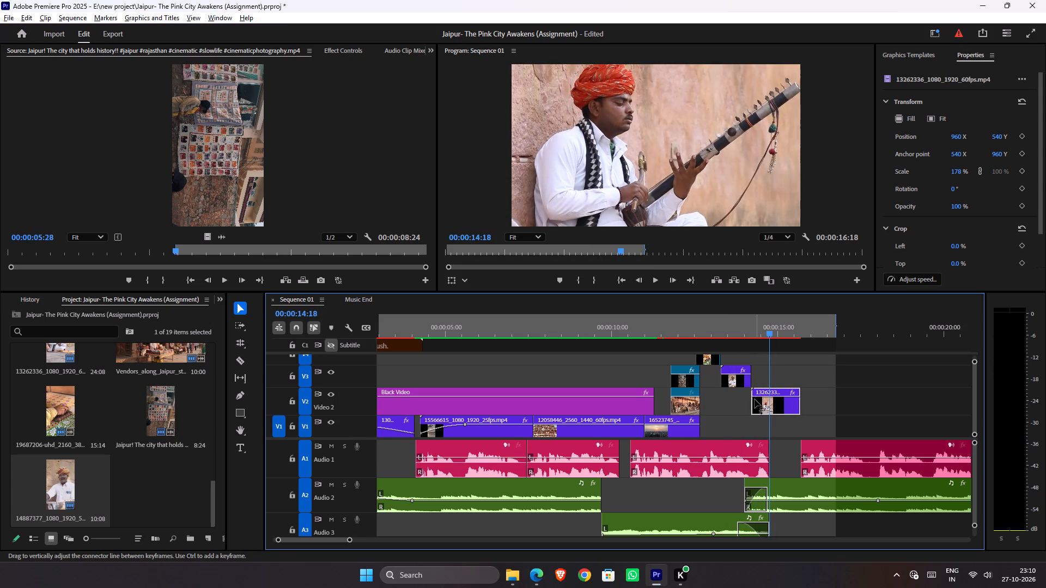
pyautogui.moveTo(751, 399); pyautogui.dragTo(771, 405)
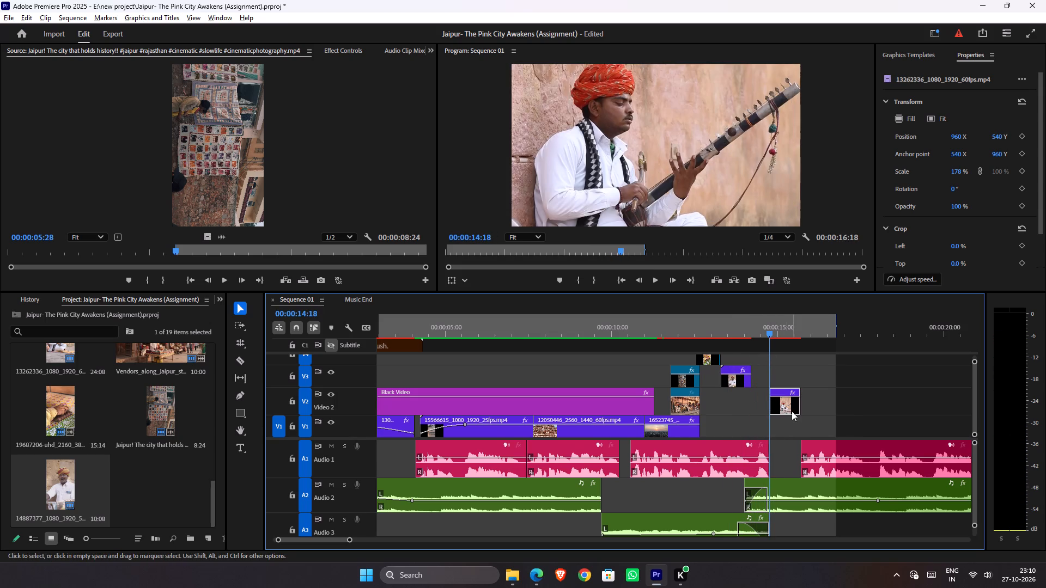
# Move the trimmed sitar clip back beneath the turbaned man clip's end and extend its tail just past the next voiceover clip's start.
pyautogui.moveTo(783, 407); pyautogui.dragTo(761, 401)
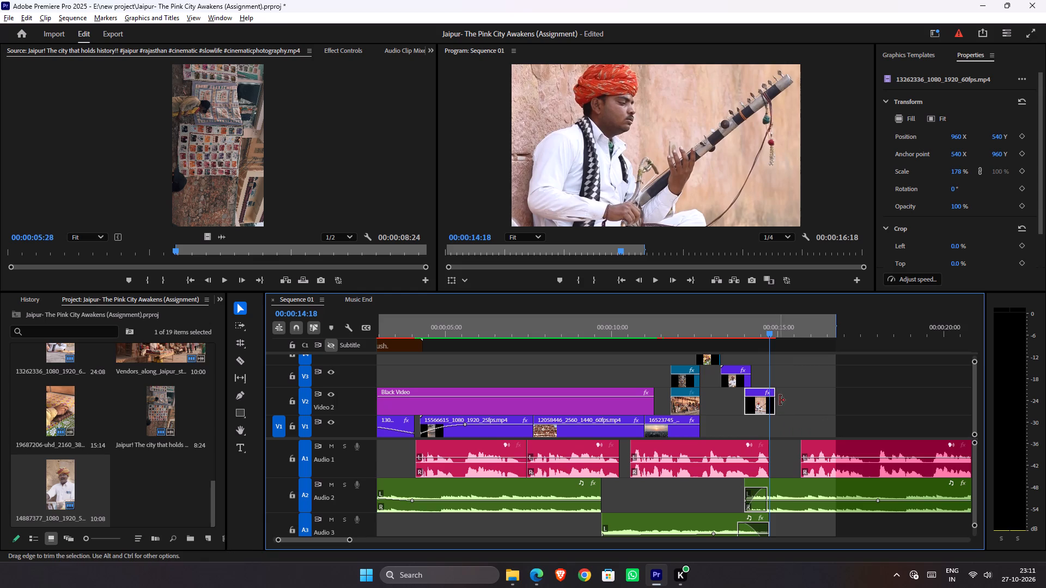
pyautogui.moveTo(780, 401); pyautogui.dragTo(811, 408)
# Play through the revised turbaned man and sitar player cut, scrub back to the Hawa Mahal shot and save the project.
pyautogui.moveTo(725, 325); pyautogui.dragTo(685, 317)
pyautogui.press('space')
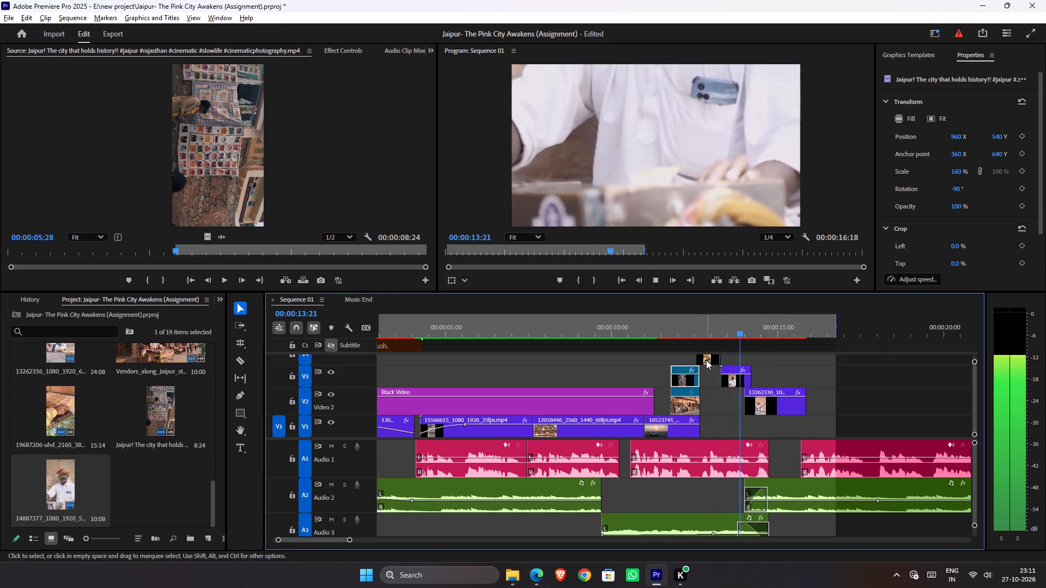
pyautogui.press('space')
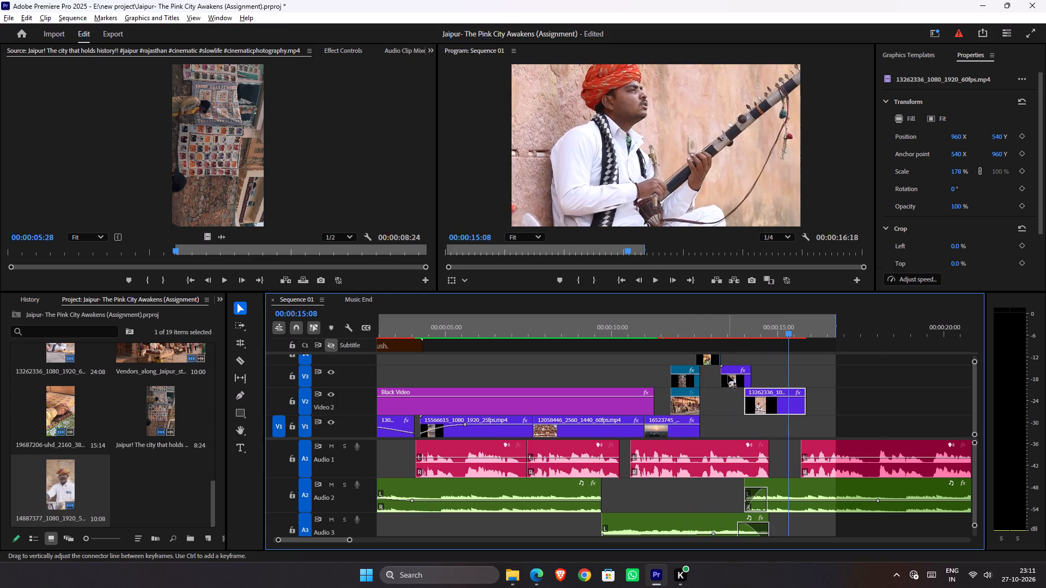
pyautogui.hotkey('ctrl', 's')
pyautogui.moveTo(723, 326); pyautogui.dragTo(720, 326)
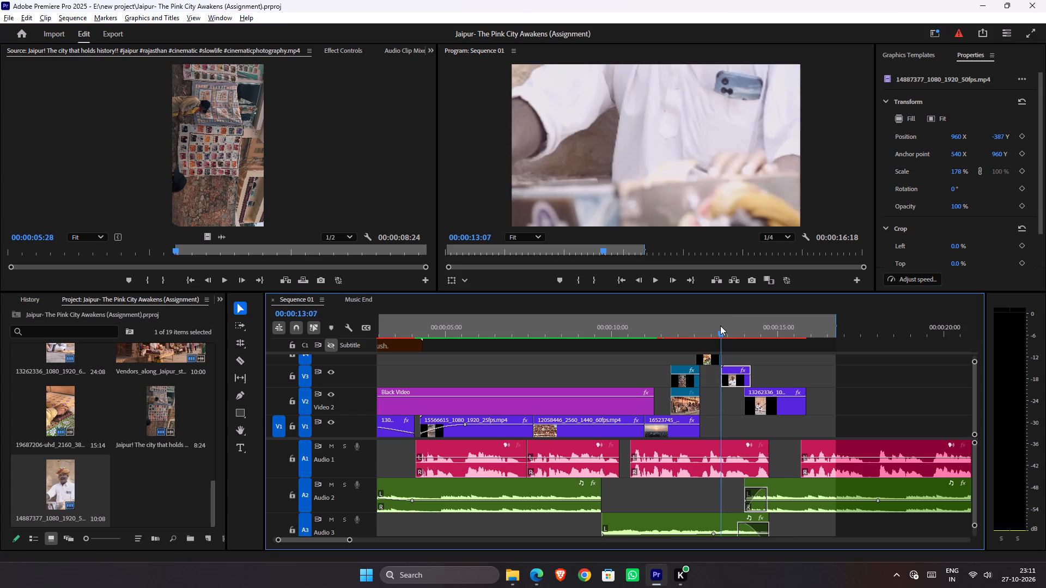
pyautogui.moveTo(720, 326); pyautogui.dragTo(631, 326)
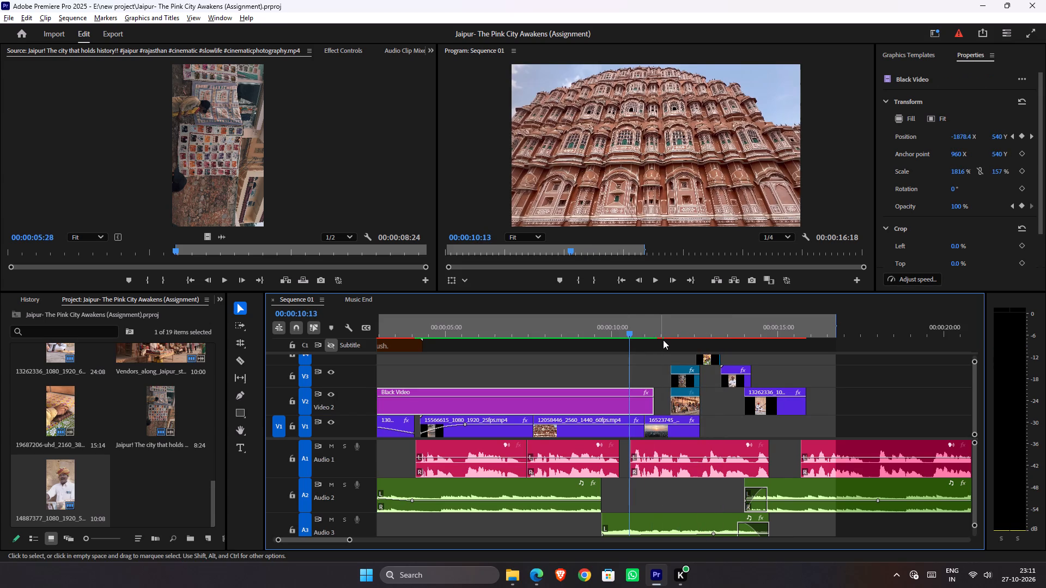
pyautogui.hotkey('ctrl', 's')
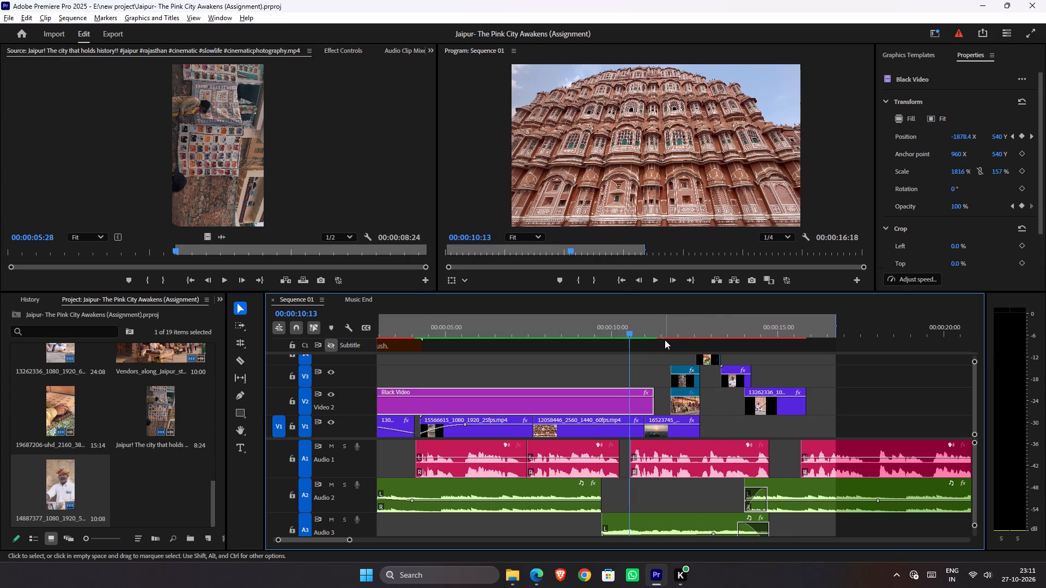
# Render the preview files for the sequence.
pyautogui.press('Return')
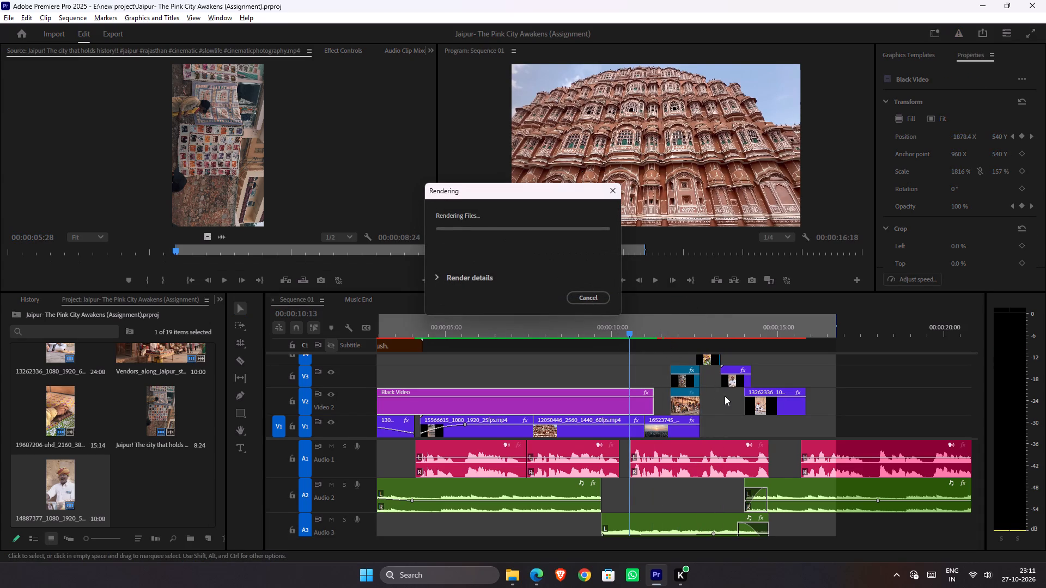
pyautogui.keyDown('alt'); pyautogui.scroll(-5, 725, 396); pyautogui.keyUp('alt')
# Switch to Microsoft Edge and open the Google Flow project "Oct 24 - 16:52".
pyautogui.click(508, 578)
pyautogui.click(537, 579)
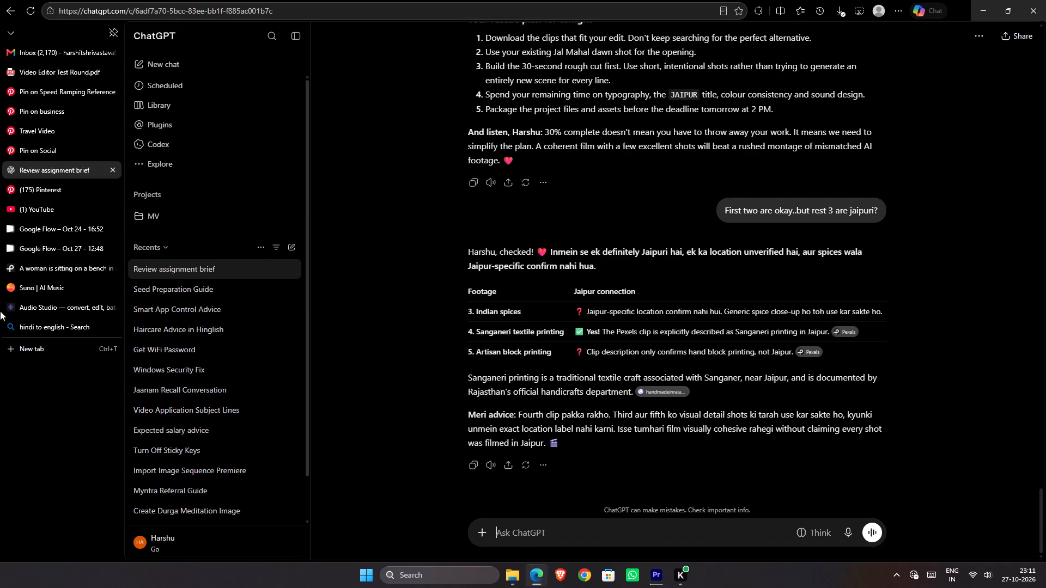
pyautogui.click(38, 245)
pyautogui.click(38, 232)
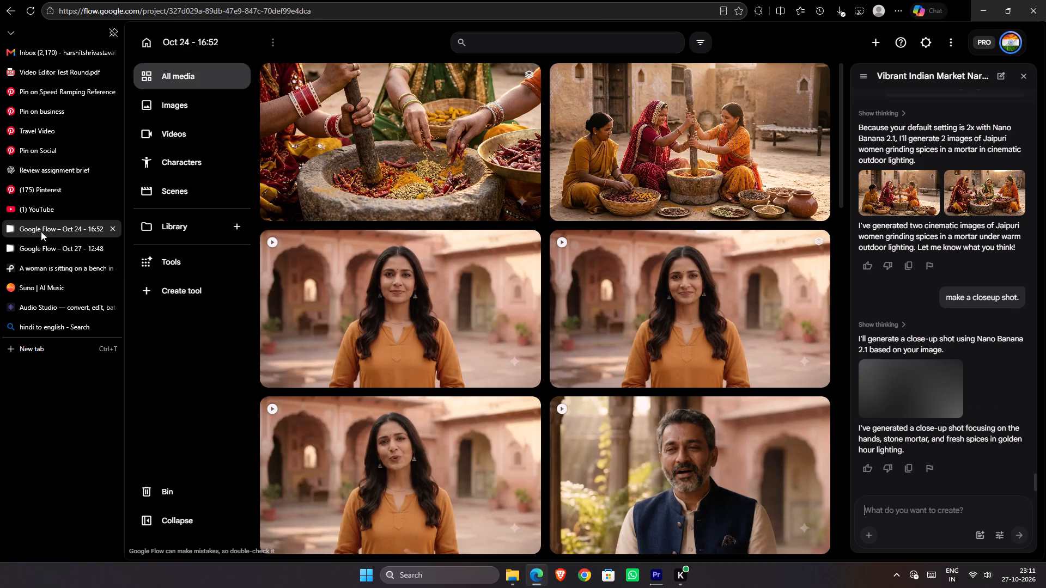